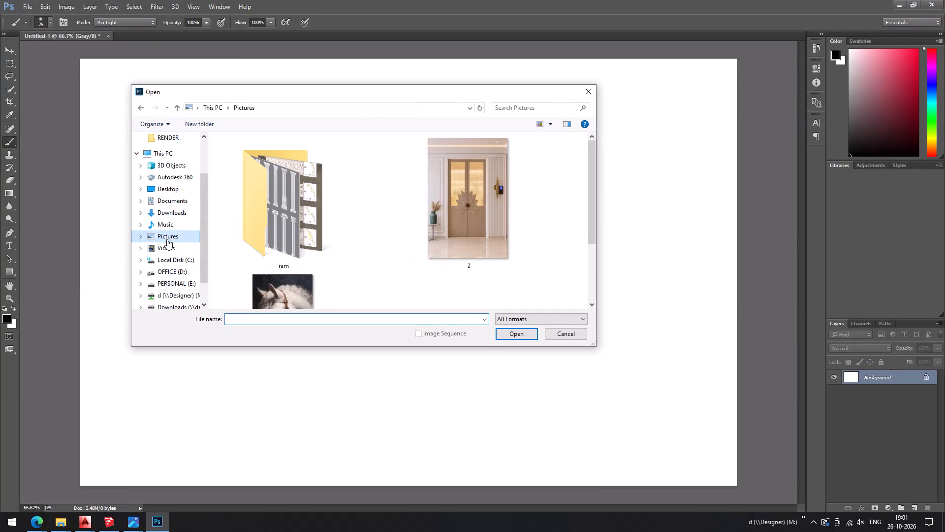
Open the layered elevation file FRONT ELEVATION.psd in Photoshop.
click(173, 222)
double_click(485, 170)
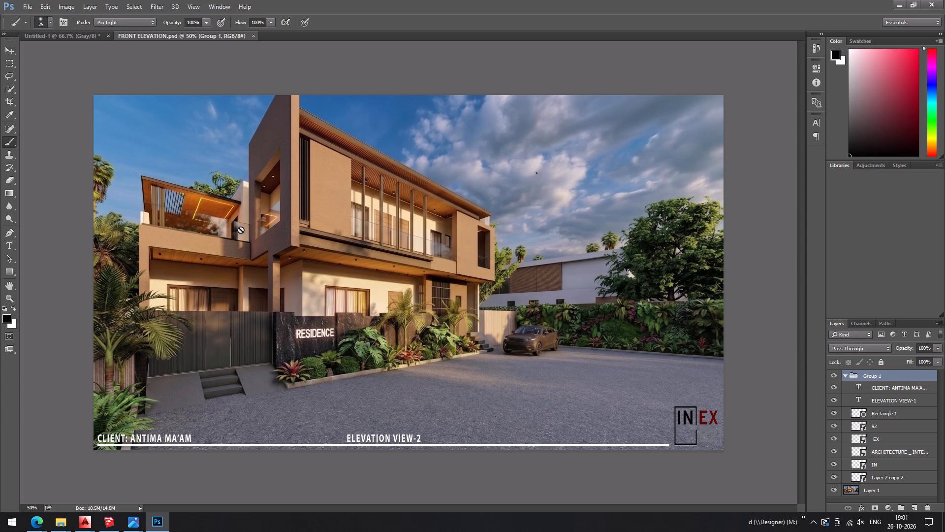
Close the blank Untitled-1 document without saving, keeping FRONT ELEVATION.psd open.
click(106, 34)
click(494, 200)
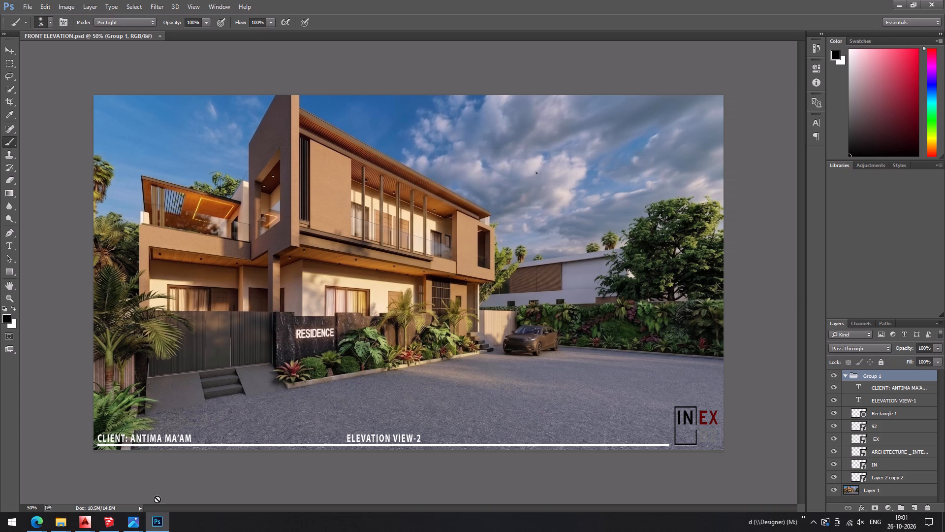
Close the open WhatsApp photo of the unfinished room in the Photos app.
click(134, 528)
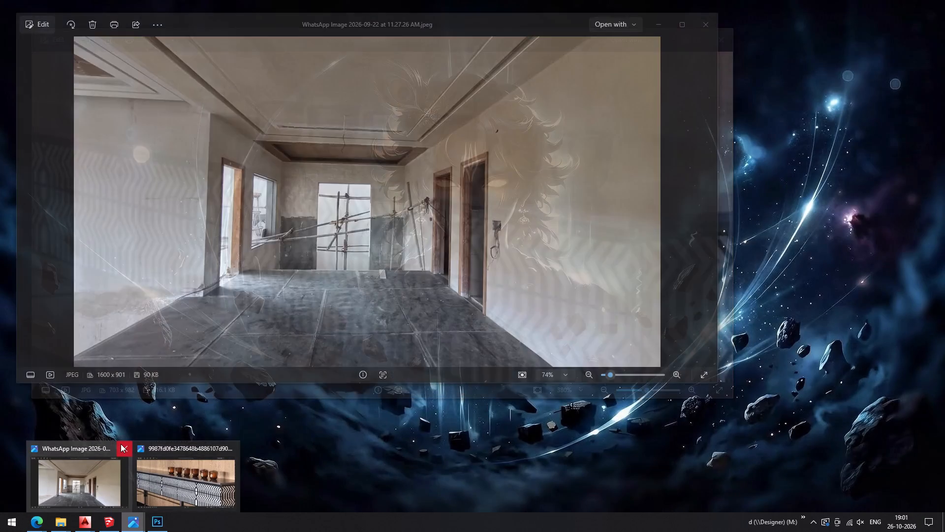
click(121, 444)
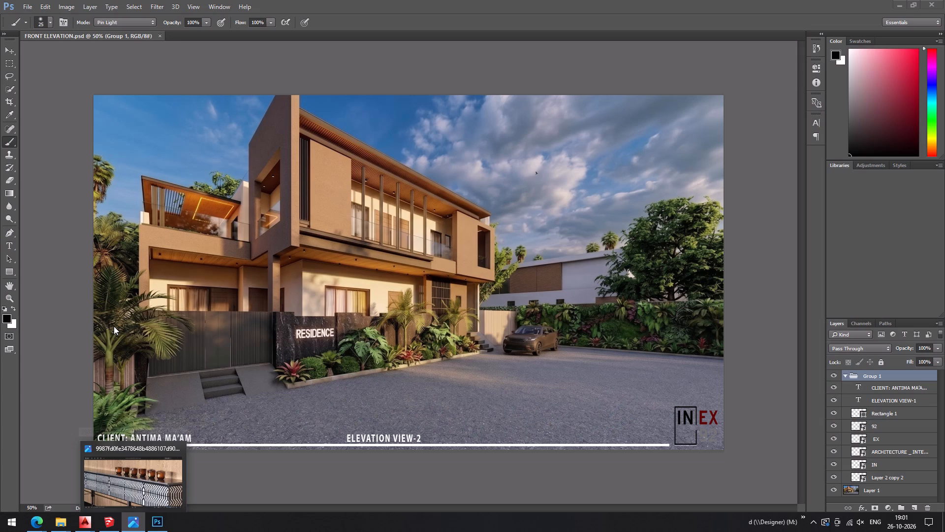
Examine the chevron-patterned console table and its legs in the reference image open in Photos.
click(154, 483)
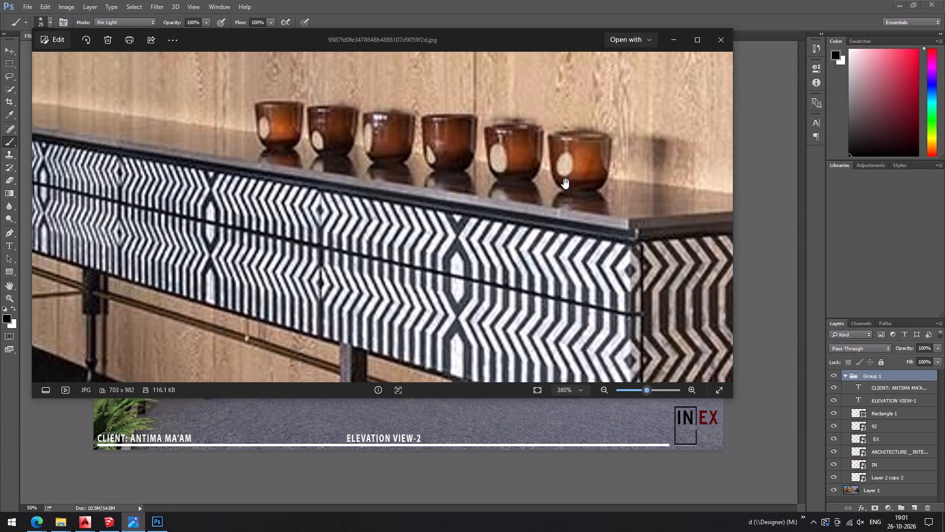
scroll(409, 206, down, 3)
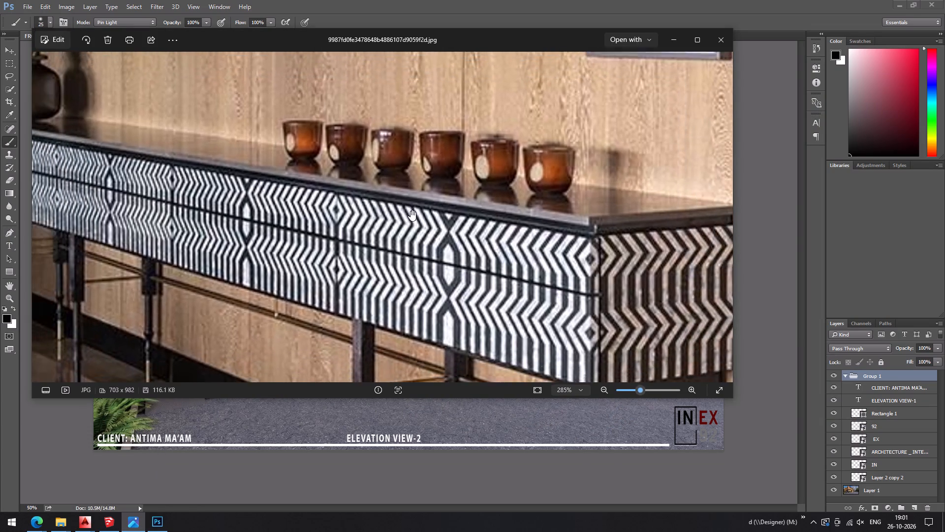
scroll(410, 210, down, 1)
middle_drag(422, 283, 428, 170)
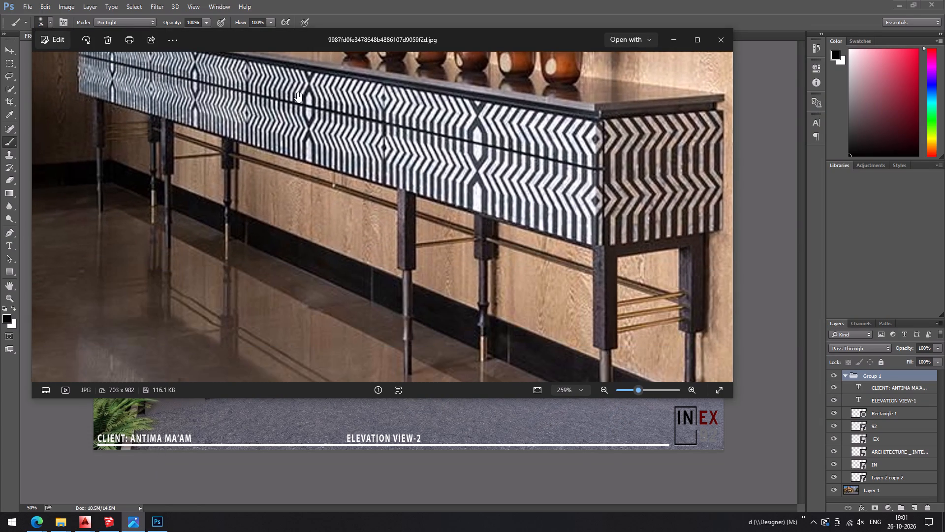
Examine the console table's chevron front, end panel and brass-railed legs in the open reference image.
middle_drag(234, 83, 240, 203)
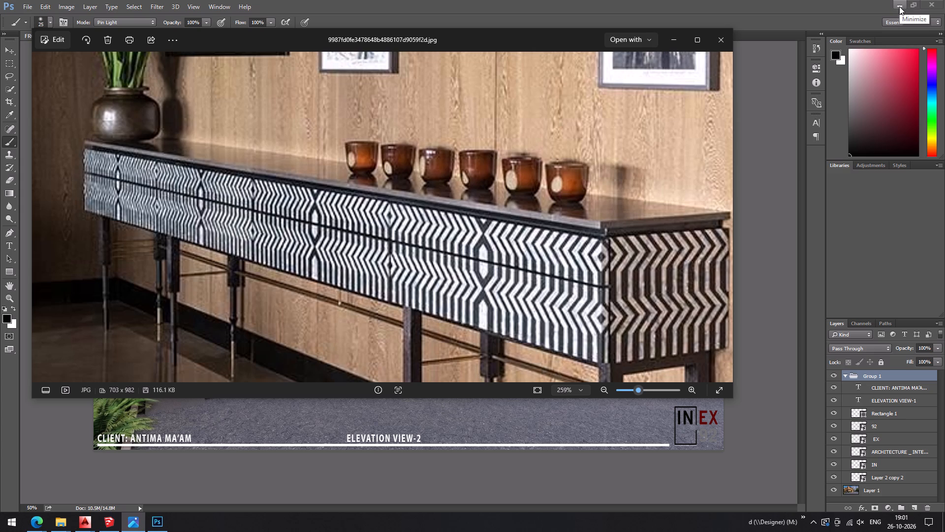
scroll(591, 128, down, 7)
scroll(585, 265, up, 7)
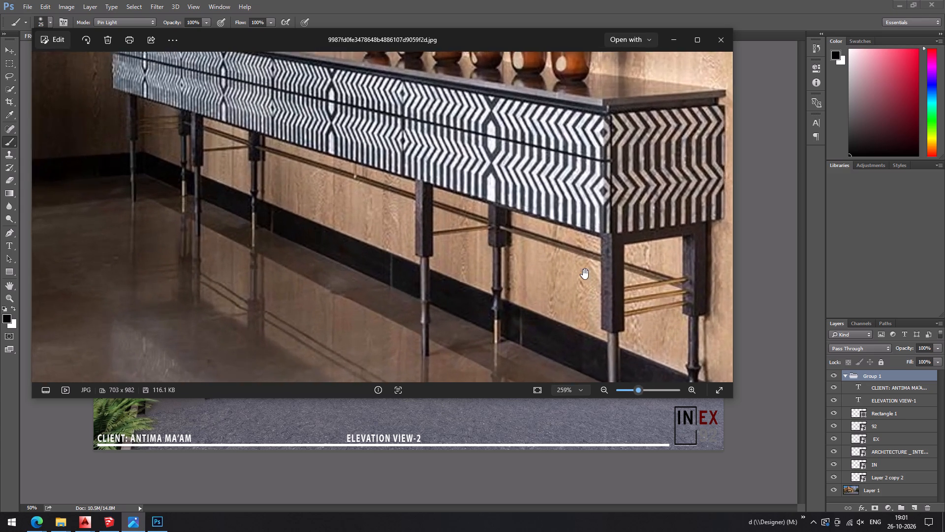
middle_drag(643, 209, 401, 206)
scroll(634, 112, down, 8)
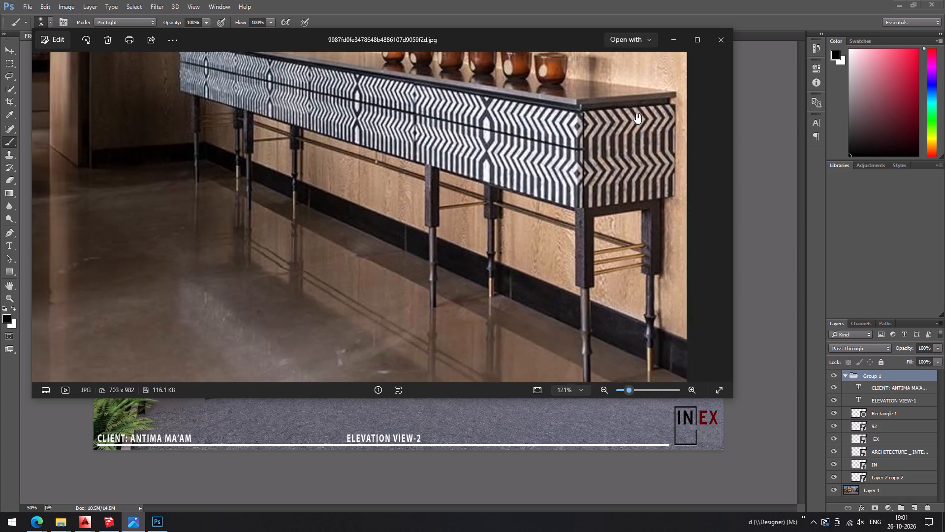
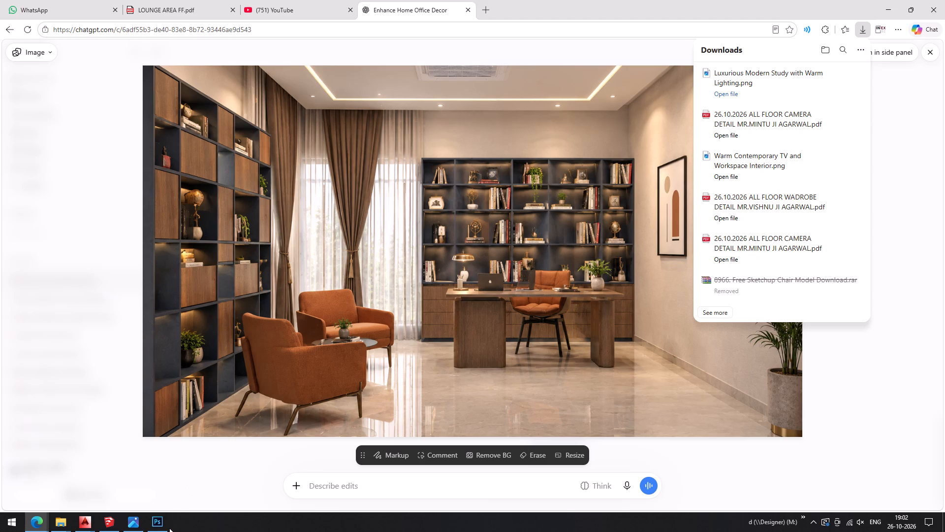
Switch to Photoshop and open the Luxurious Modern Study with Warm Lighting image from the Downloads folder.
click(169, 528)
click(24, 3)
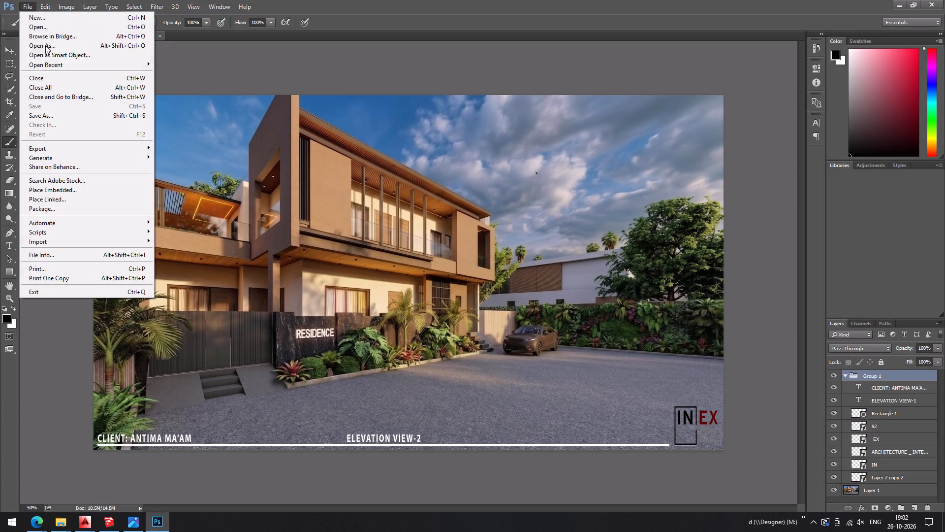
click(50, 28)
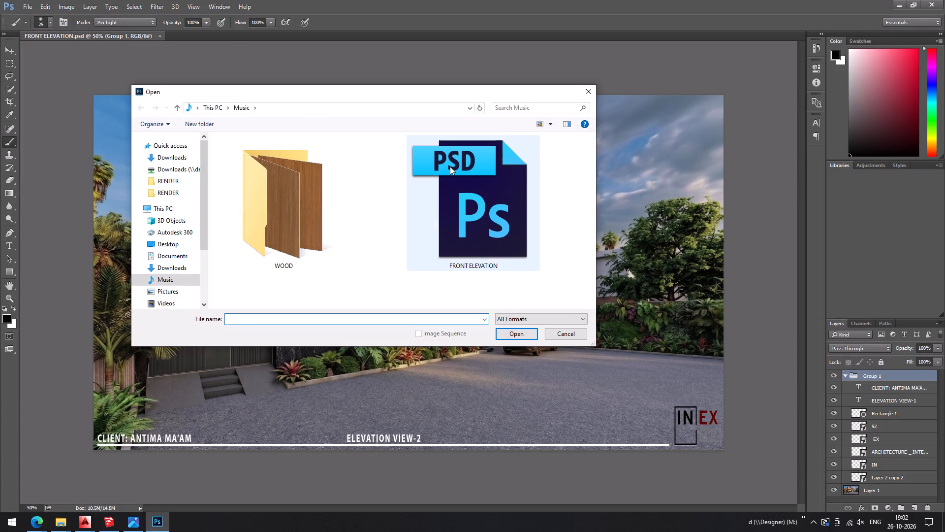
click(173, 251)
click(175, 266)
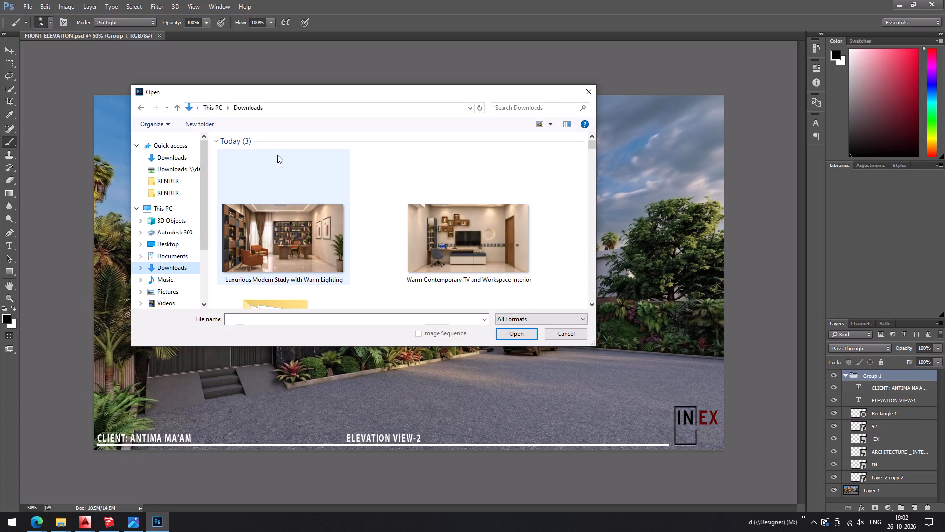
double_click(274, 197)
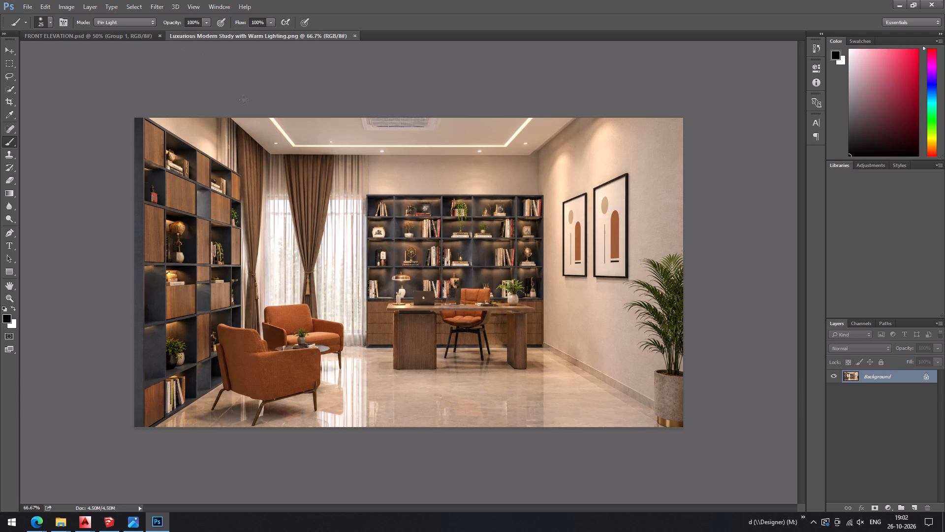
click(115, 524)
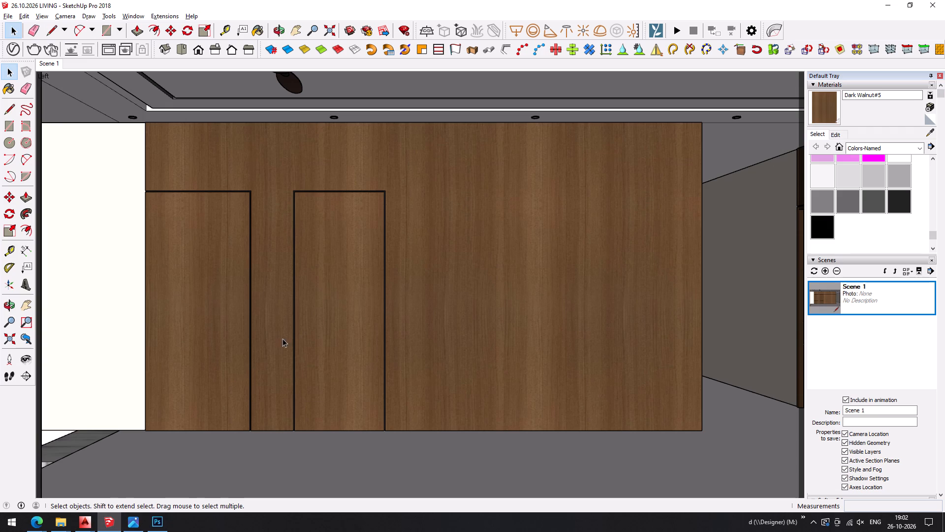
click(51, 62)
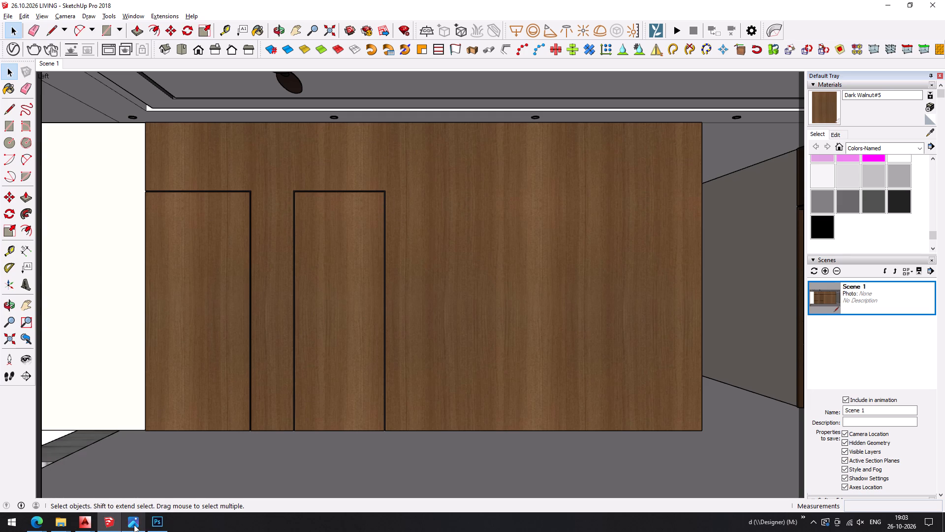
Back in Photoshop, copy the title block Group 1 from FRONT ELEVATION.psd into the Luxurious Modern Study image.
click(150, 526)
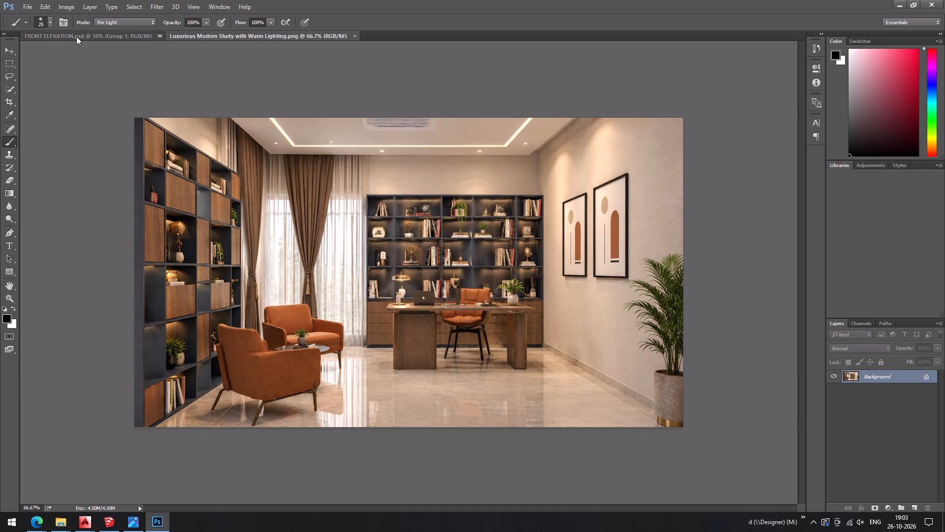
click(140, 36)
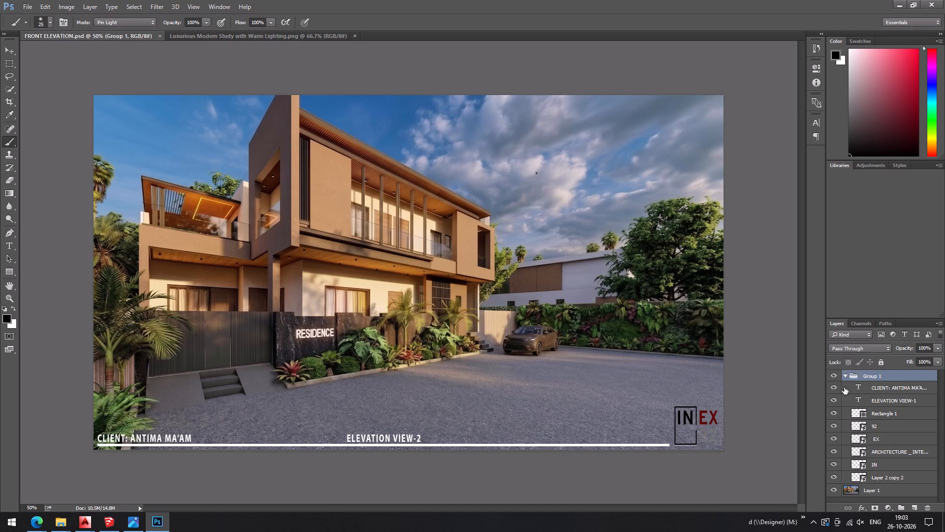
click(845, 376)
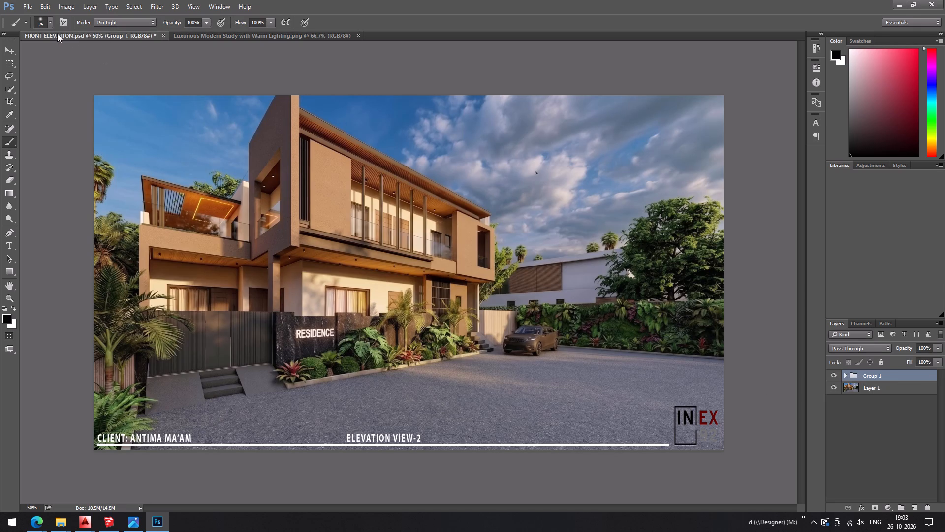
click(5, 50)
drag(416, 439, 409, 409)
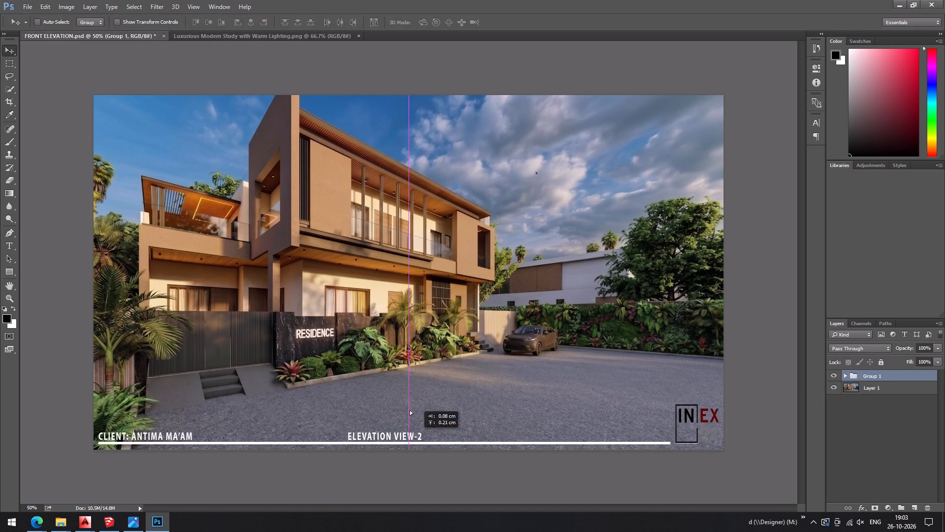
drag(409, 409, 435, 369)
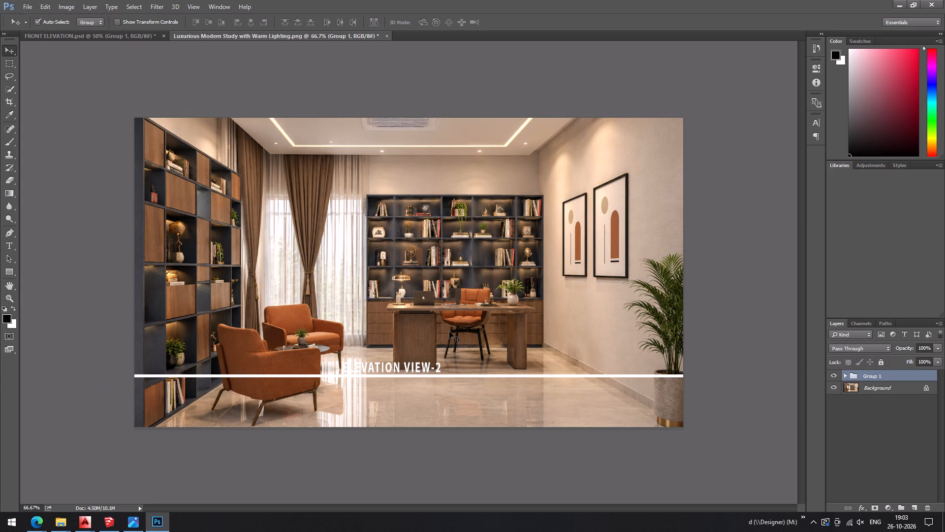
Scale the copied title block group down with Free Transform to about 39% width and 75% height.
key(ctrl+t)
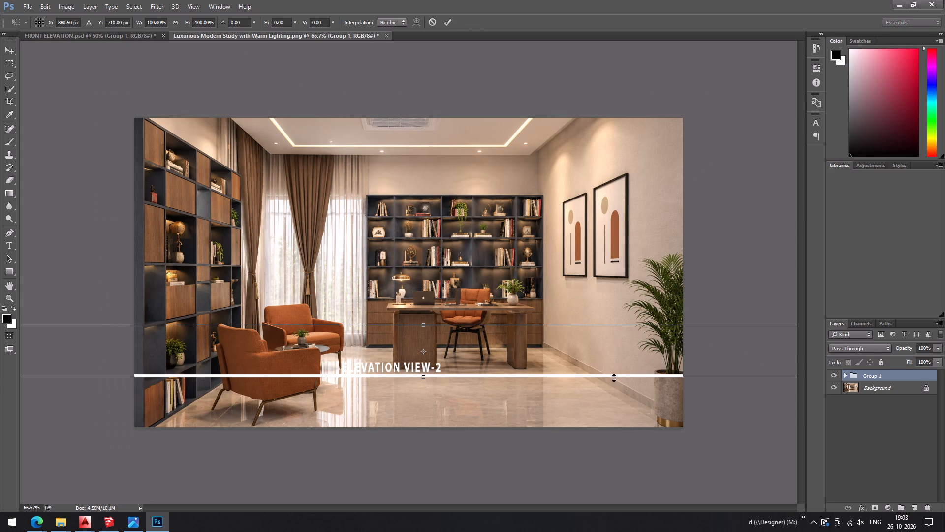
drag(605, 364, 398, 324)
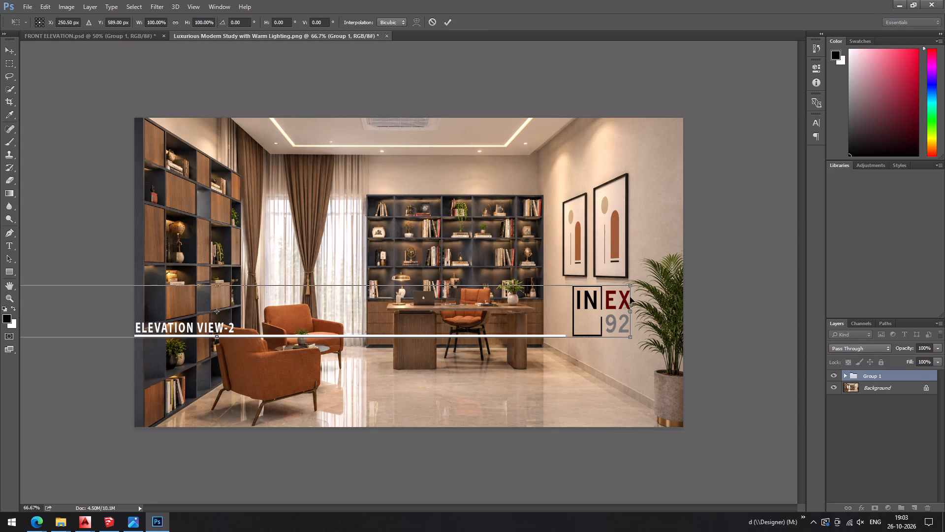
click(630, 285)
shift+drag(636, 285, 599, 288)
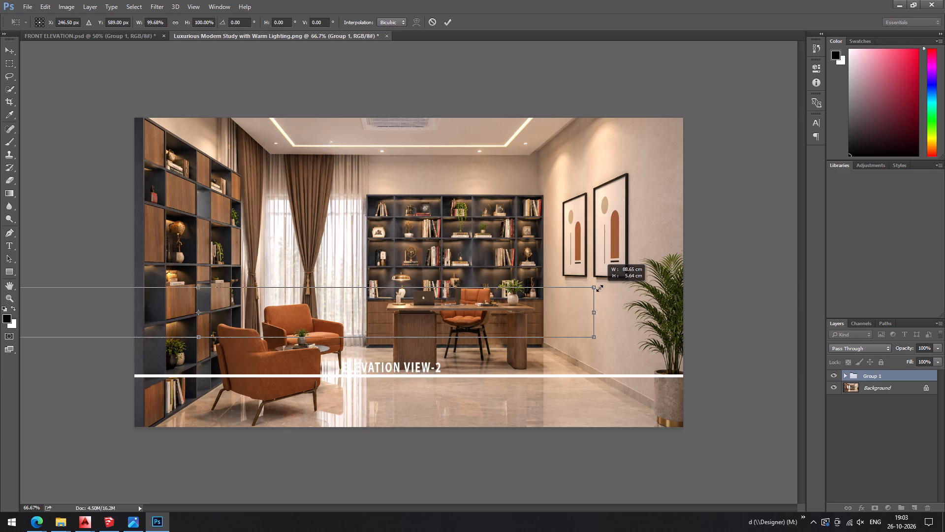
shift+drag(599, 288, 565, 292)
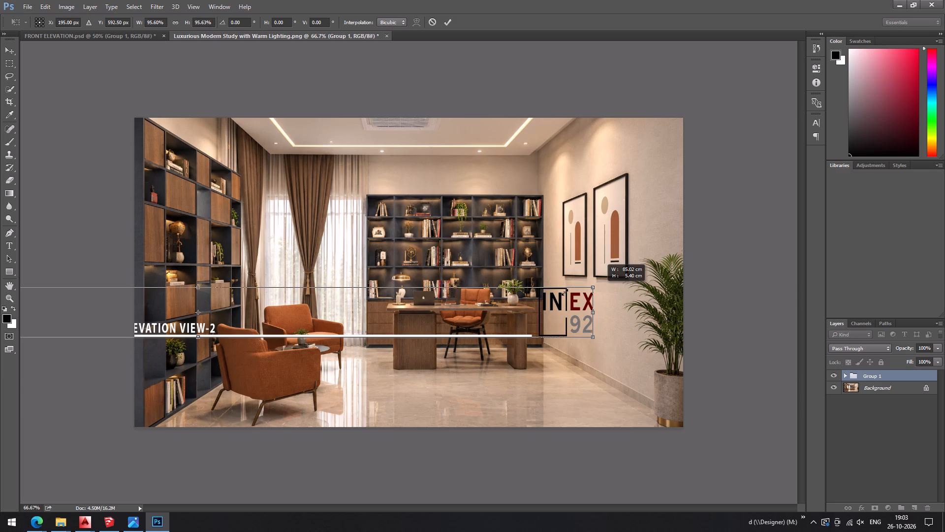
shift+drag(565, 292, 368, 291)
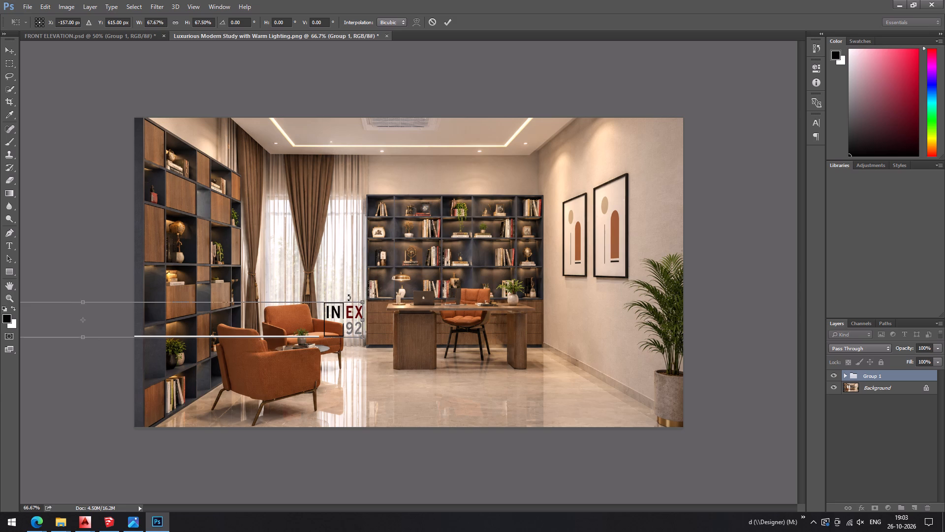
drag(332, 312, 546, 310)
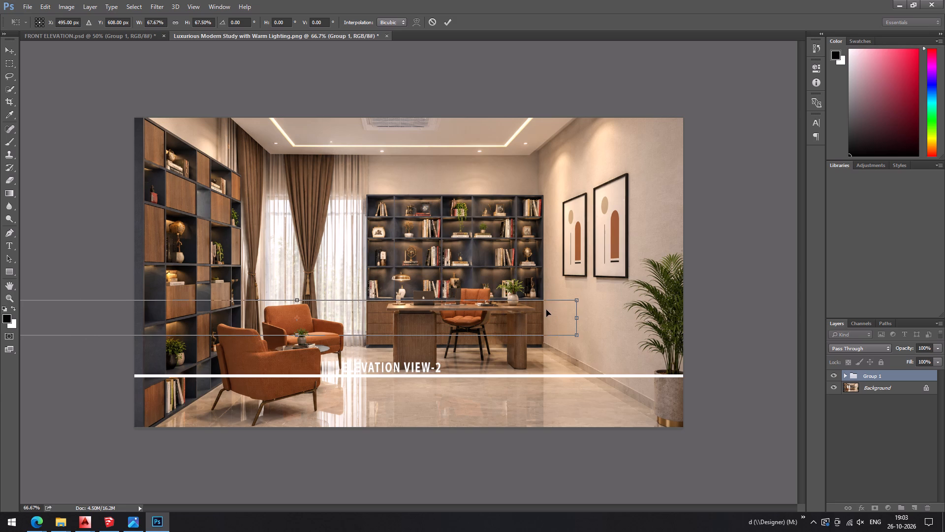
ctrl+drag(577, 299, 507, 299)
key(Escape)
key(Escape)
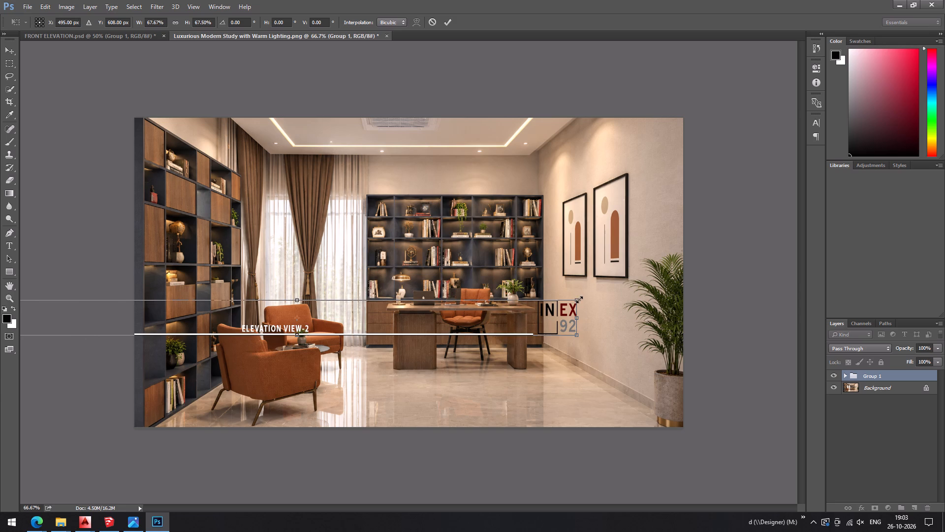
drag(580, 301, 343, 297)
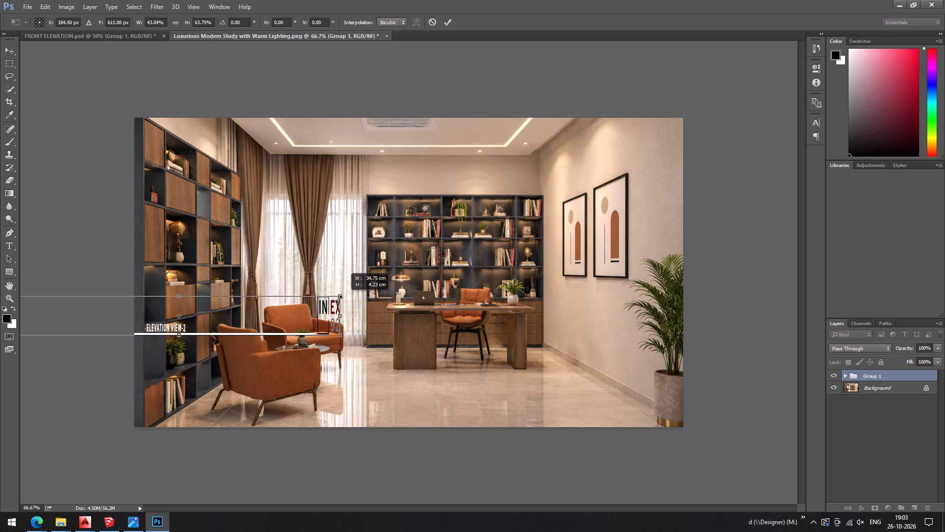
Move the title block to the image's bottom edge and stretch it nearly across the full image, to about 65% width scale.
drag(232, 321, 470, 387)
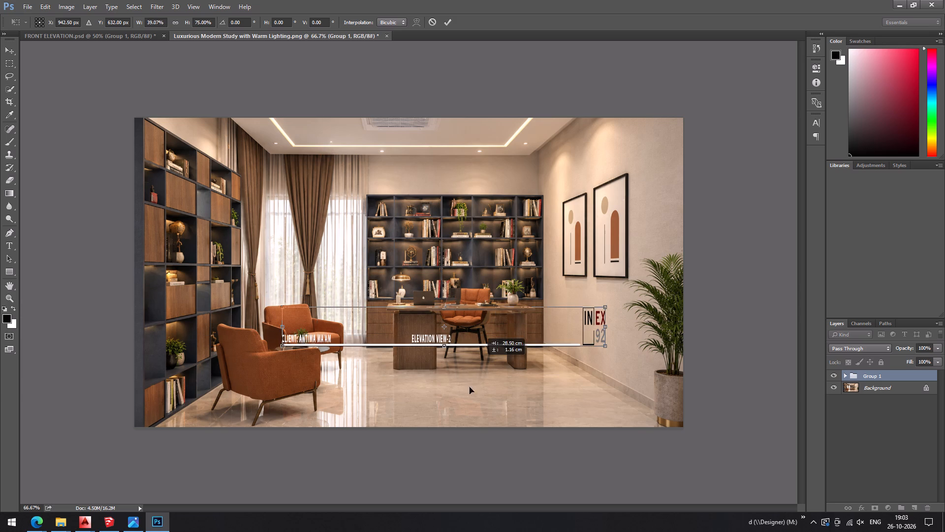
drag(470, 387, 463, 411)
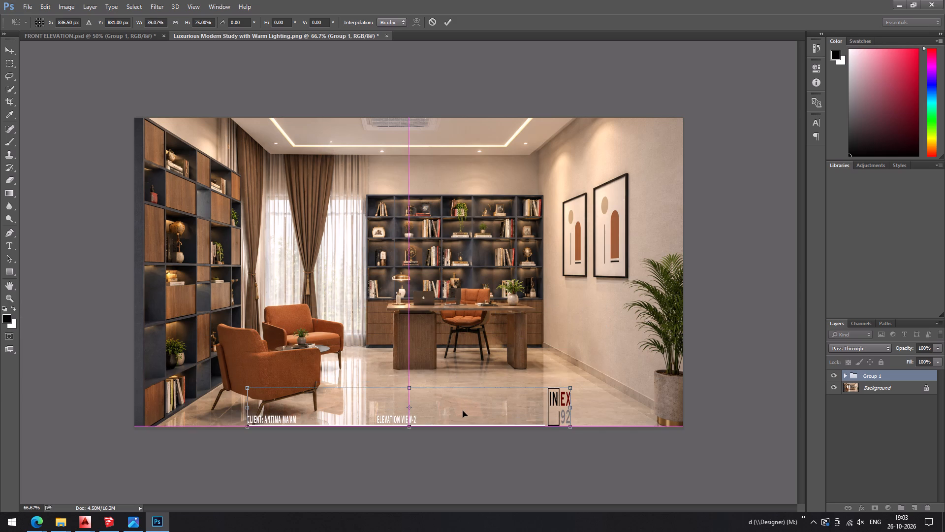
drag(572, 406, 620, 404)
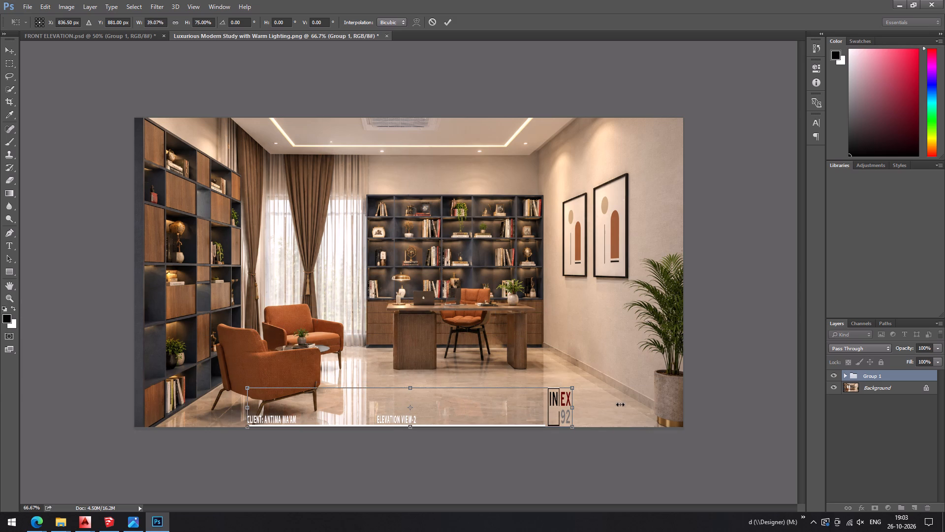
drag(620, 404, 685, 408)
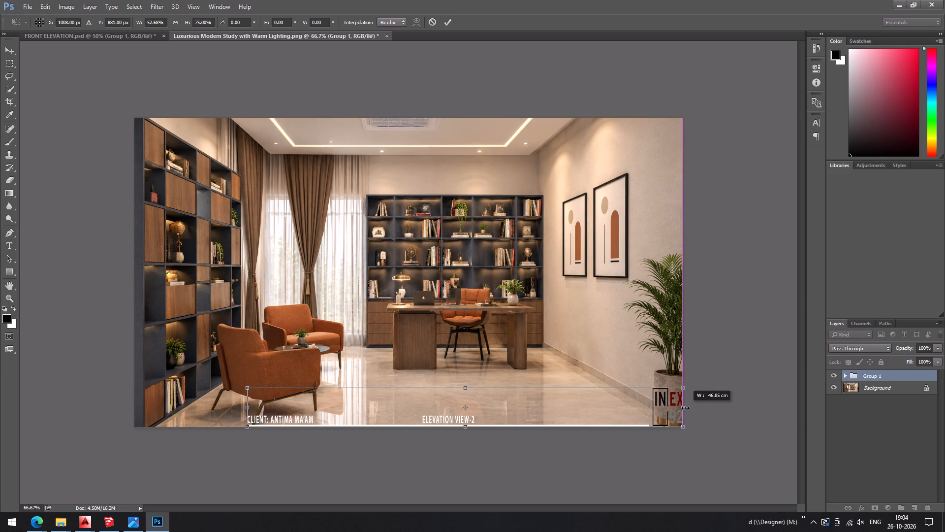
drag(250, 409, 178, 411)
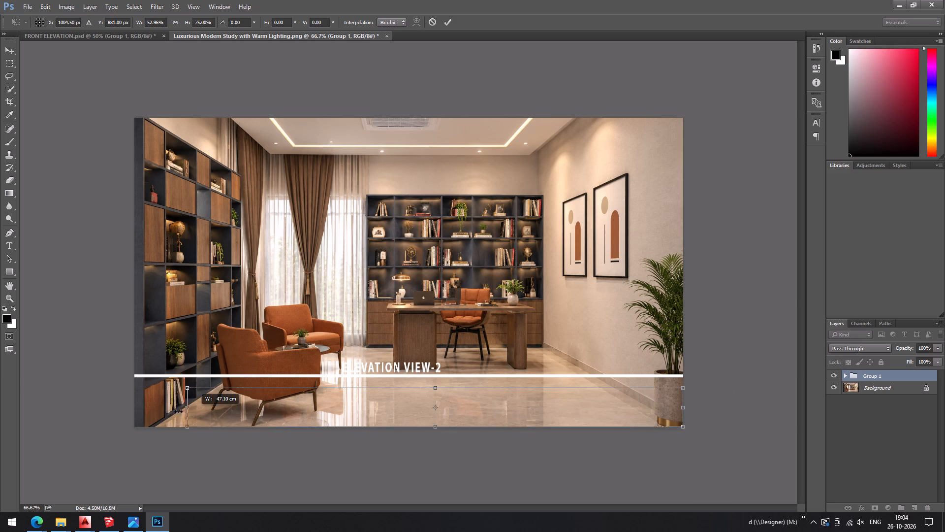
drag(178, 411, 138, 413)
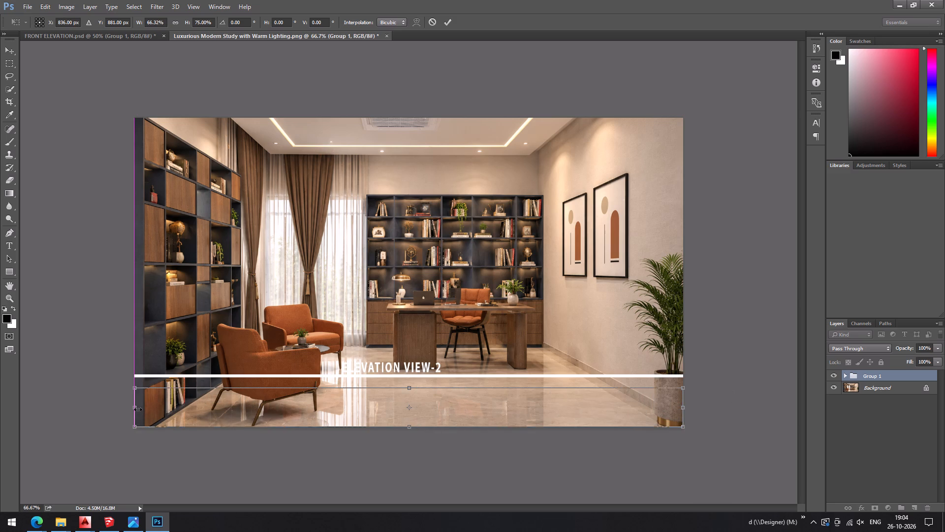
drag(138, 409, 146, 409)
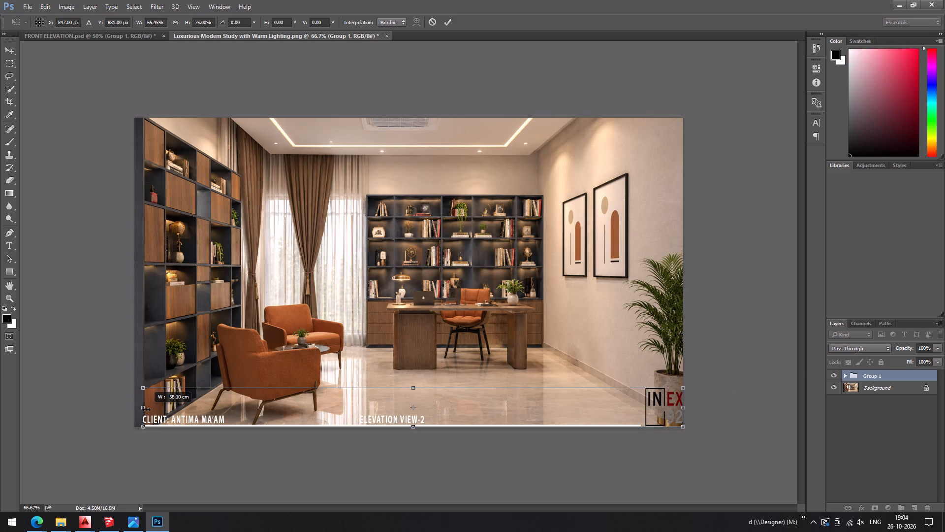
drag(146, 409, 147, 409)
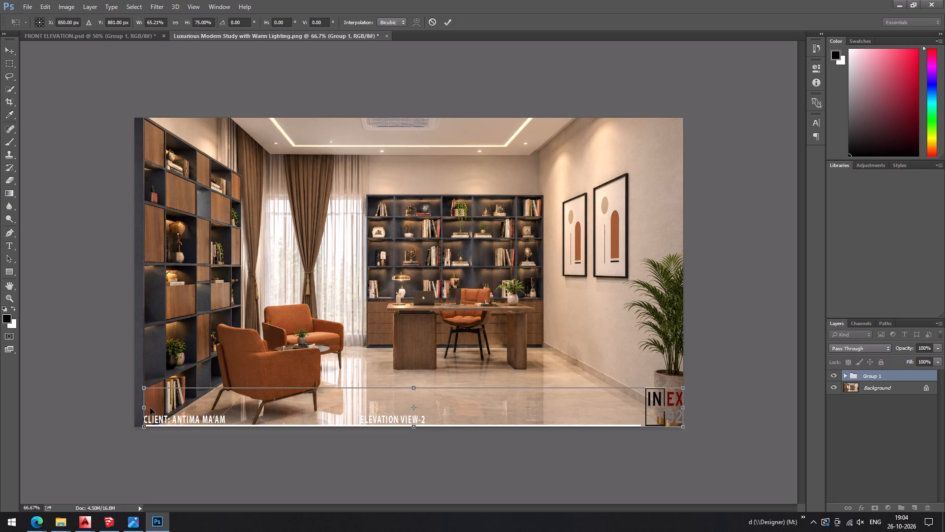
key(Return)
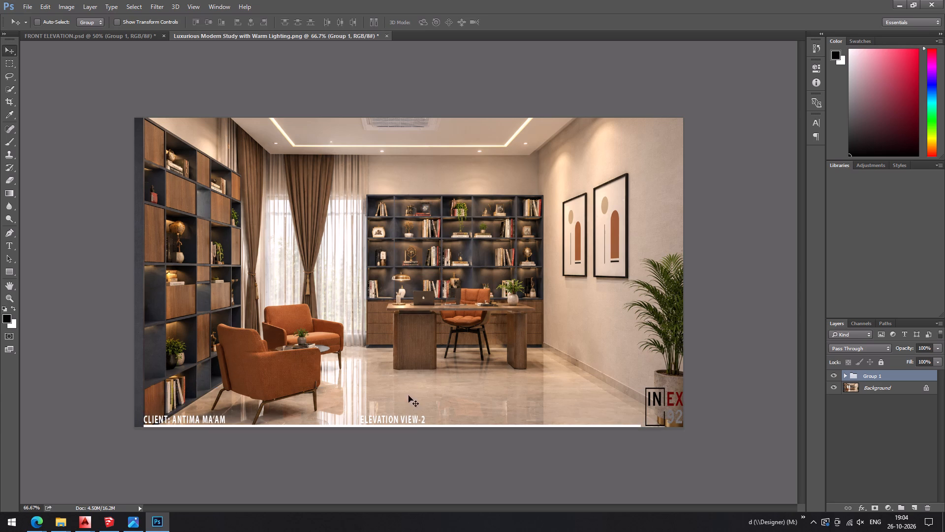
Centre the title block horizontally on the image and raise it about 0.5 cm from the bottom edge.
drag(412, 420, 407, 421)
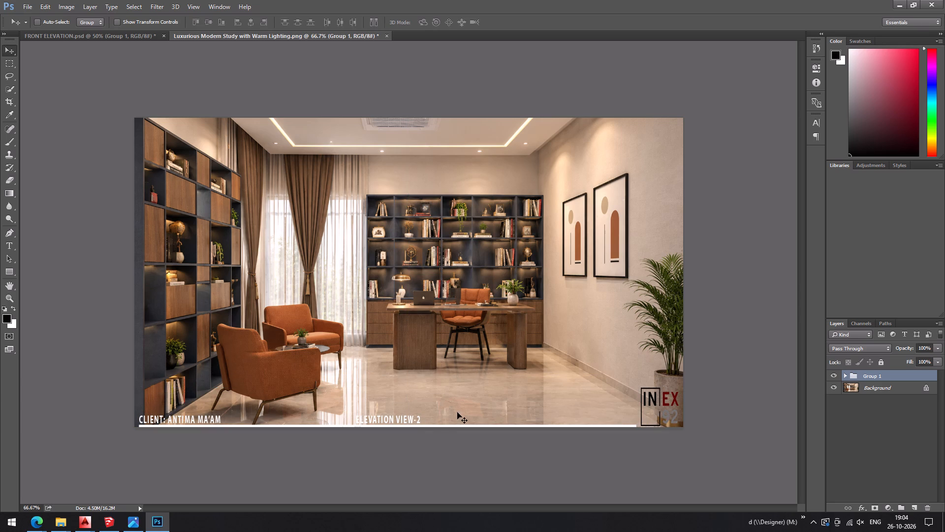
drag(471, 416, 471, 411)
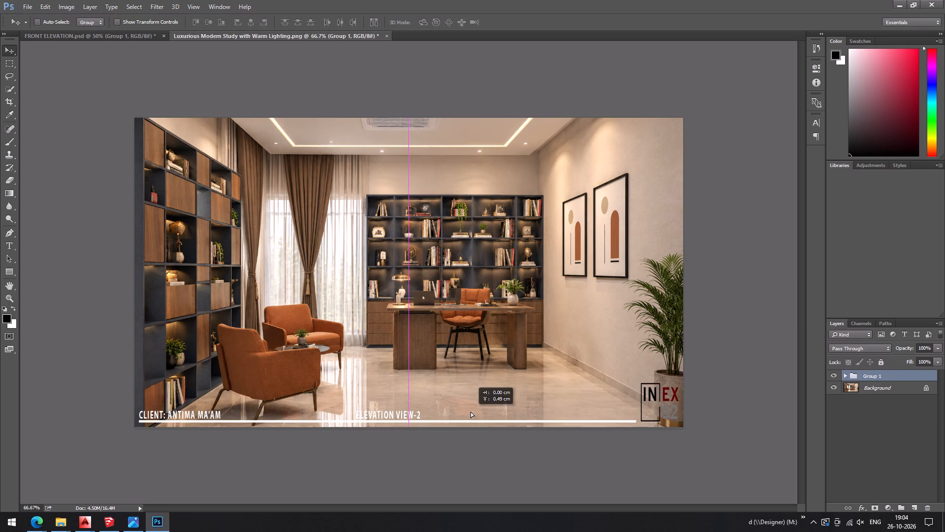
drag(471, 411, 471, 411)
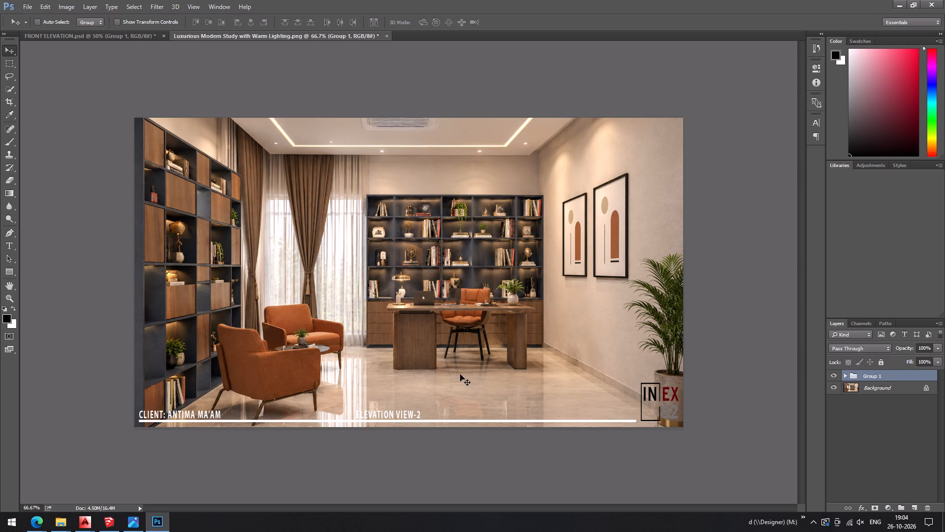
Unlock the Background layer of the study image.
click(845, 375)
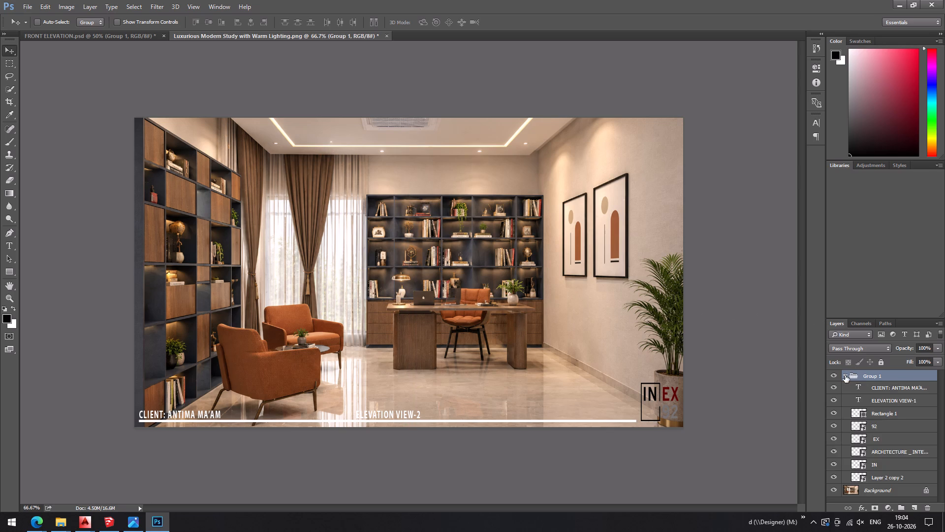
click(845, 375)
click(927, 388)
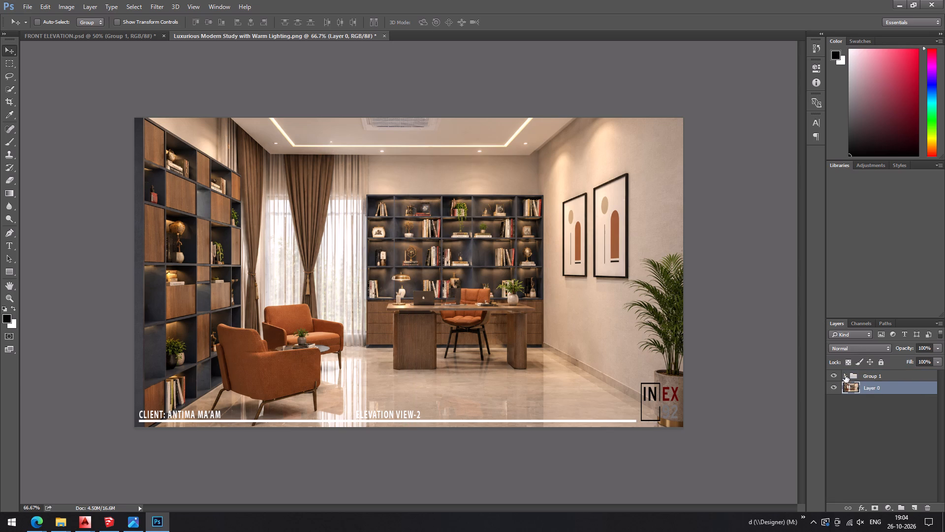
Replace the ELEVATION VIEW-2 title in the title block with F.F.STUDY ROOM.
click(845, 375)
triple_click(855, 398)
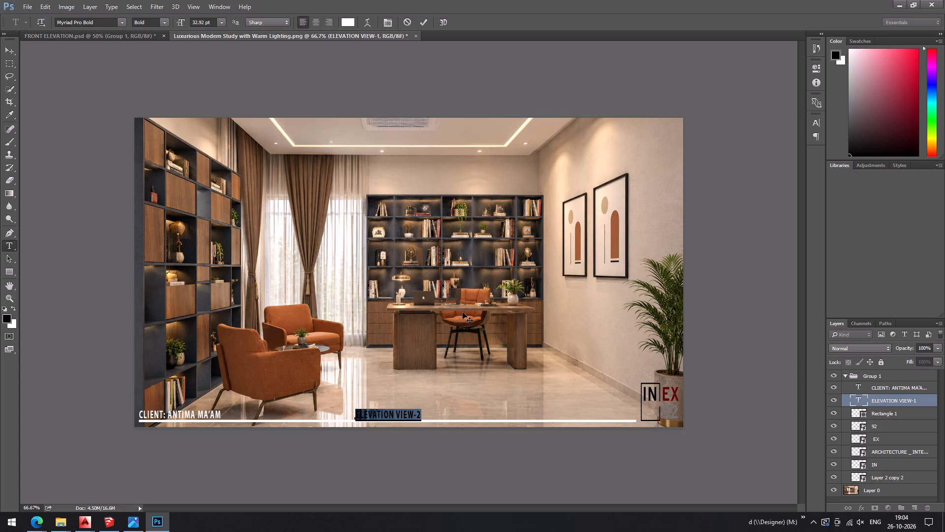
text(F.F.)
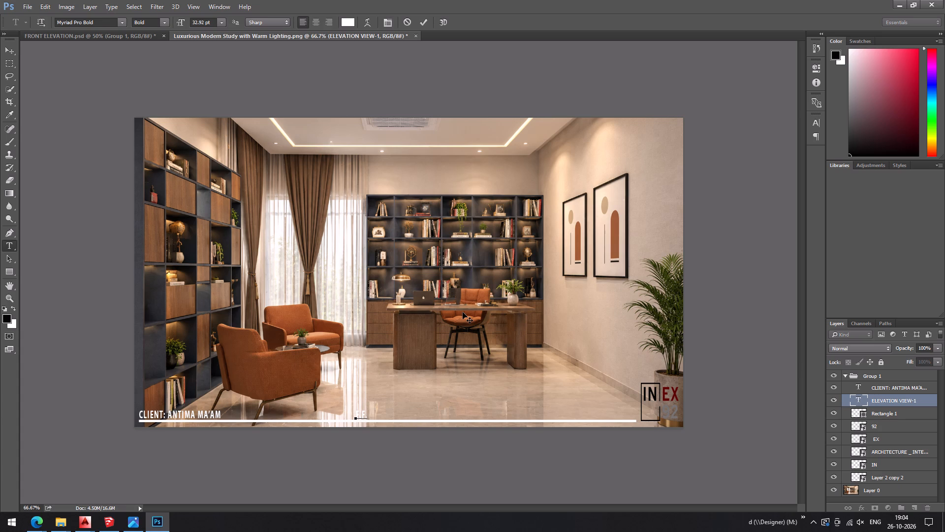
text(STU)
text(DY)
key(space)
text(ROOM)
key(Return)
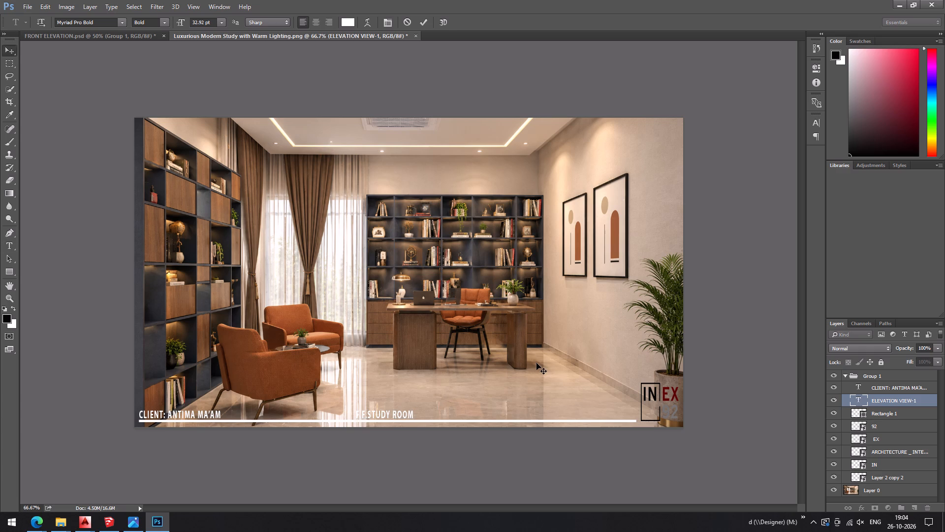
Check the title block wording on the earlier first floor home office render in the HOME OFFICE project's RENDER folder.
key(alt+Tab)
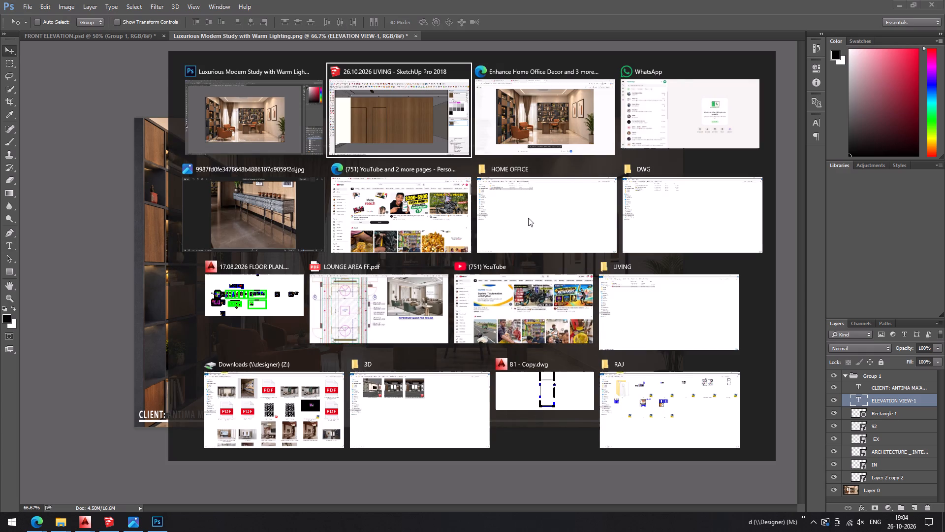
alt+click(528, 218)
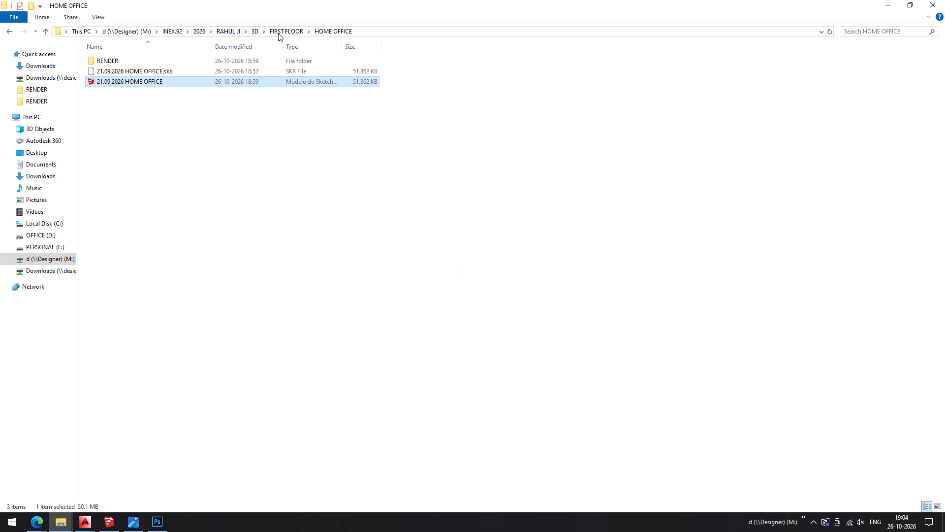
triple_click(189, 60)
double_click(187, 68)
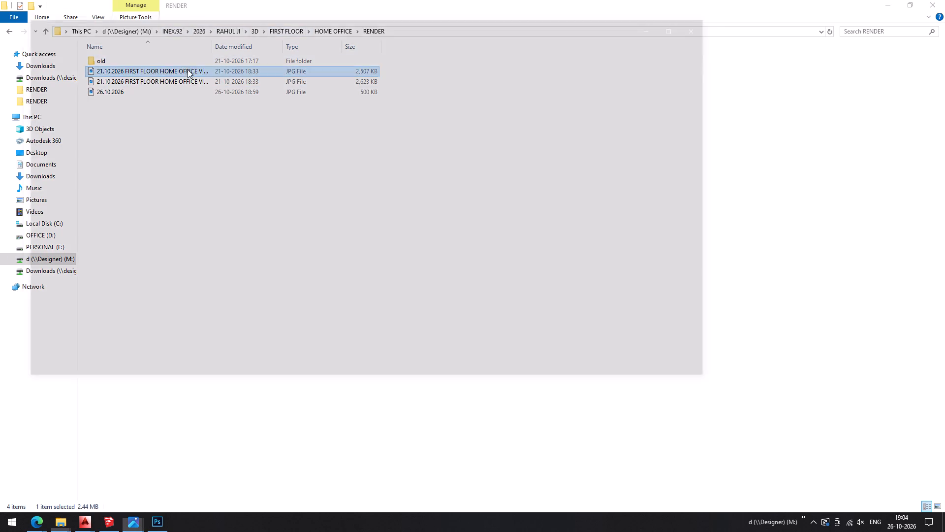
click(705, 20)
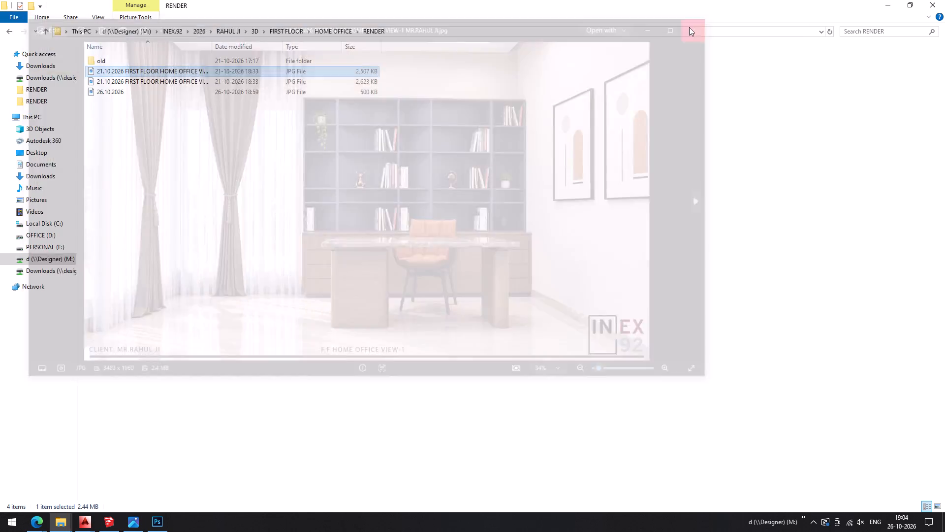
key(alt+Tab)
alt+click(397, 112)
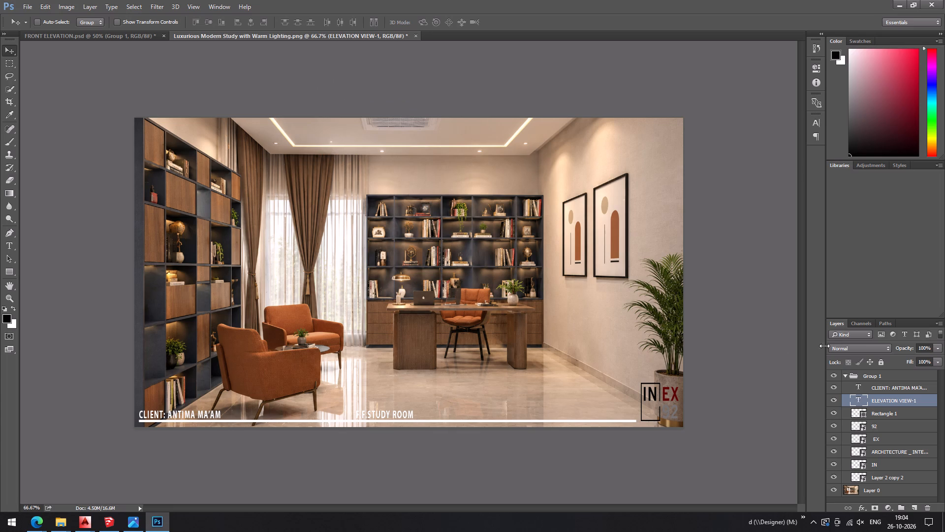
Change the view title in the title block to F.F. HOME OFFICE VIEW-1.
double_click(859, 401)
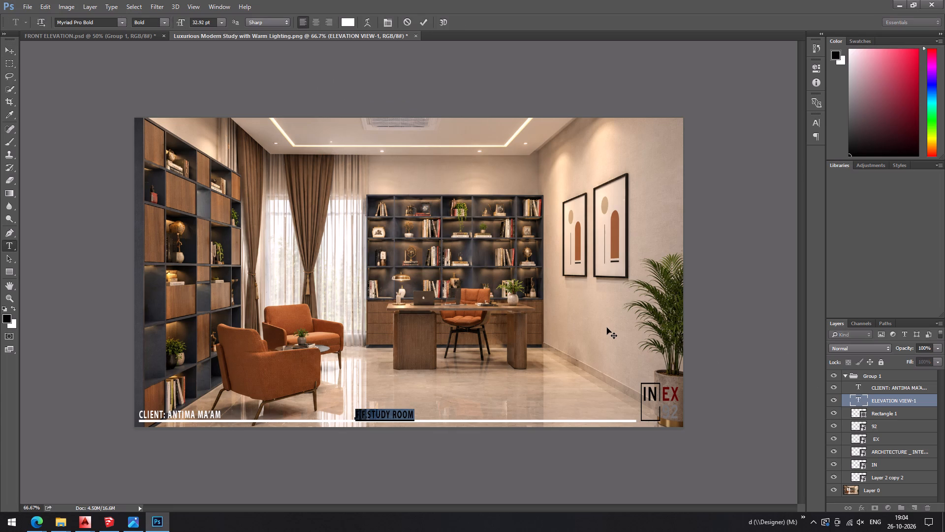
key(Right)
key(BackSpace)
key(BackSpace)
key(BackSpace)
key(BackSpace)
key(BackSpace)
key(BackSpace)
key(BackSpace)
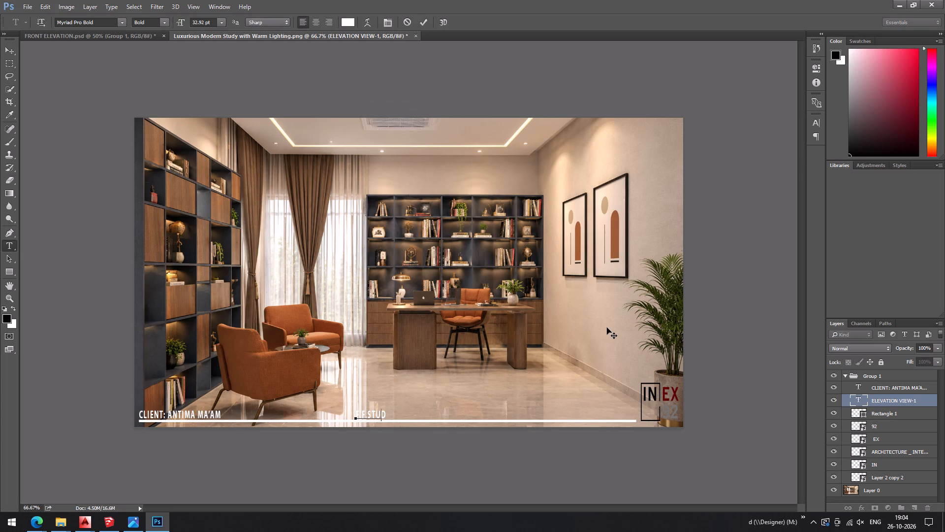
key(BackSpace)
key(BackSpace)
key(BackSpace)
key(space)
text(HOME)
key(space)
text(OFFICE)
key(space)
text(VIEW)
text(-1)
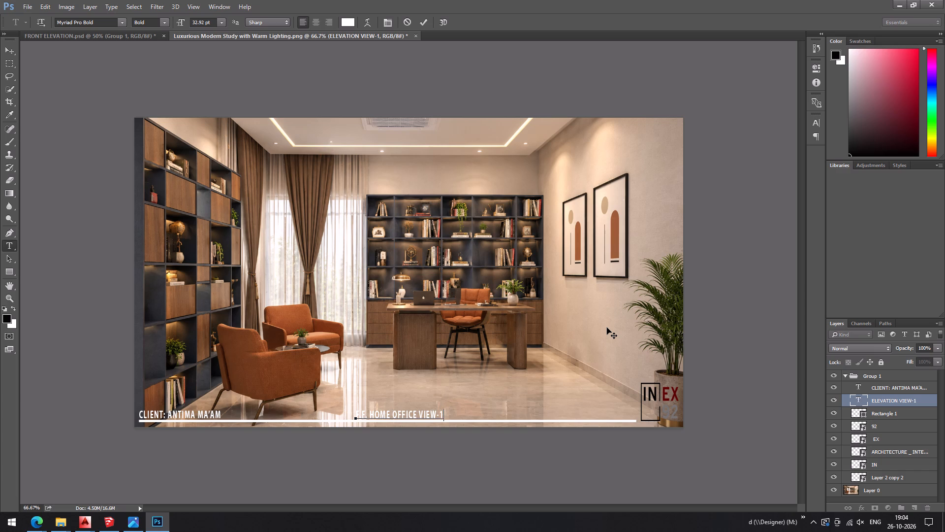
key(Return)
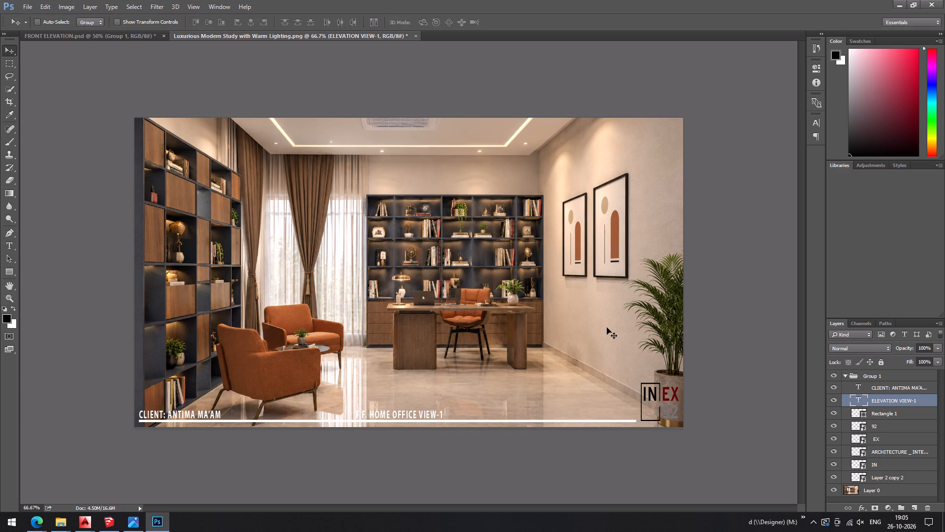
Shift the view title horizontally by about 1.06 cm so it sits centred on the image.
drag(433, 416, 439, 416)
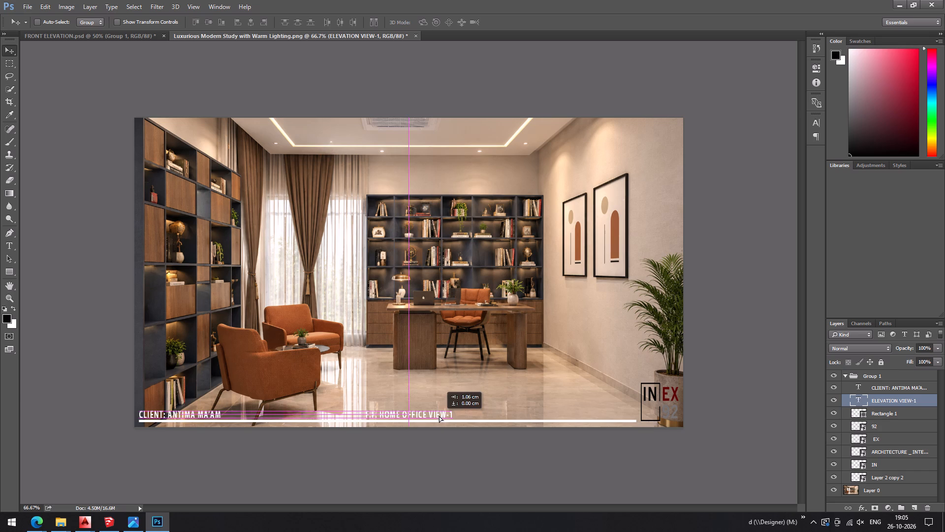
drag(439, 416, 441, 416)
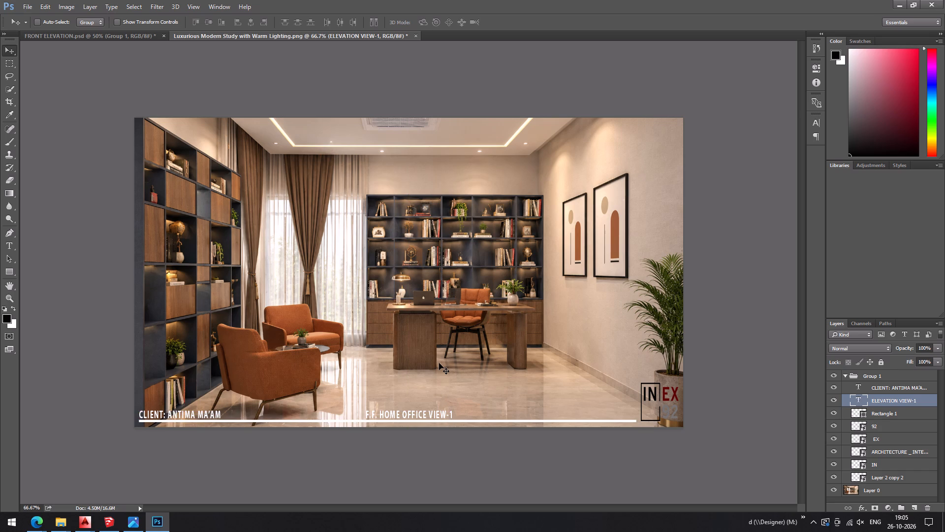
key(Return)
Change the client text in the title block to CLIENT: MR.RAHUL JI.
triple_click(860, 386)
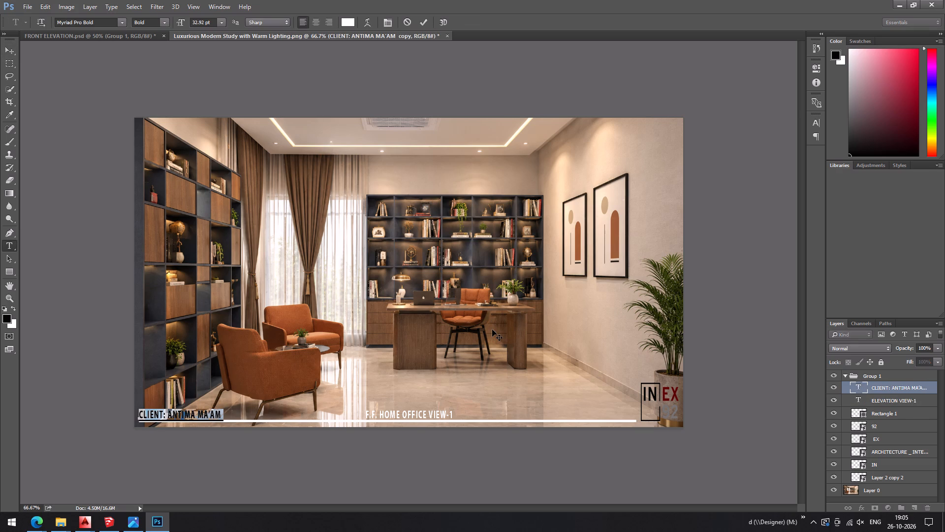
key(Right)
key(BackSpace)
key(BackSpace)
key(BackSpace)
key(BackSpace)
key(BackSpace)
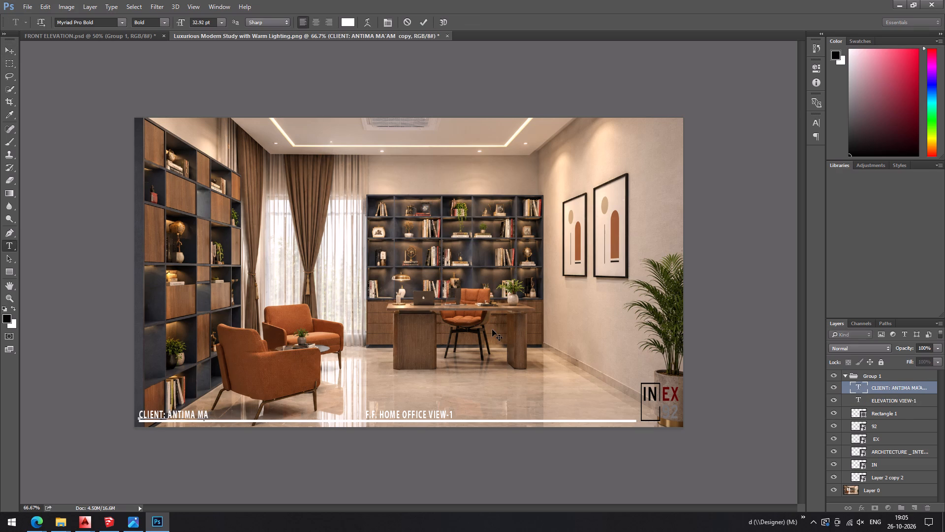
key(BackSpace)
key(BackSpace)
key(BackSpace)
key(BackSpace)
key(BackSpace)
key(BackSpace)
key(BackSpace)
key(BackSpace)
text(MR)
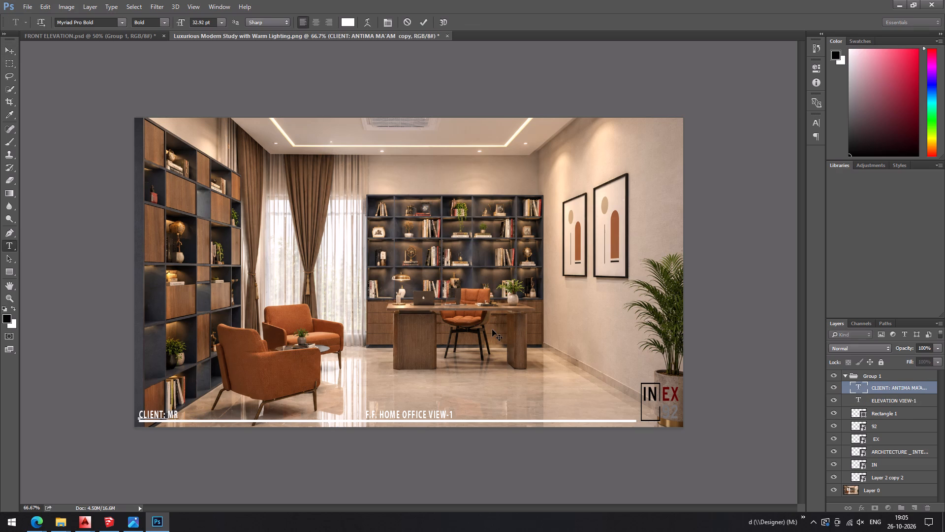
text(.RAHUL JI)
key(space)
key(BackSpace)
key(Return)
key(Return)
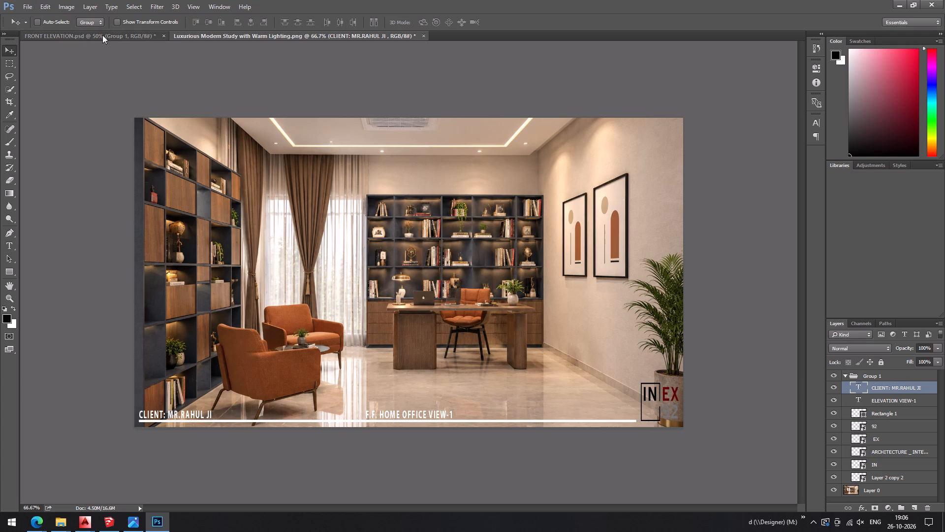
Collapse the title block group and select Layer 0 with the study image.
click(846, 376)
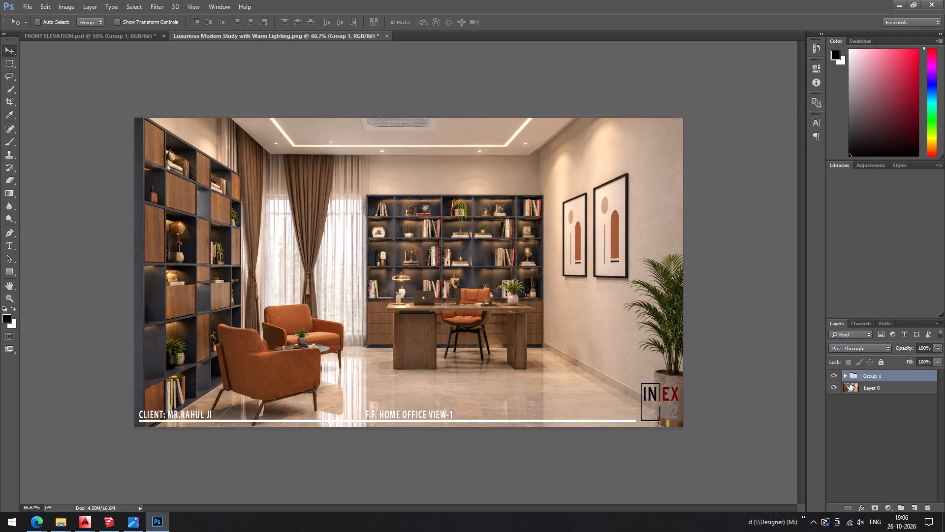
click(871, 390)
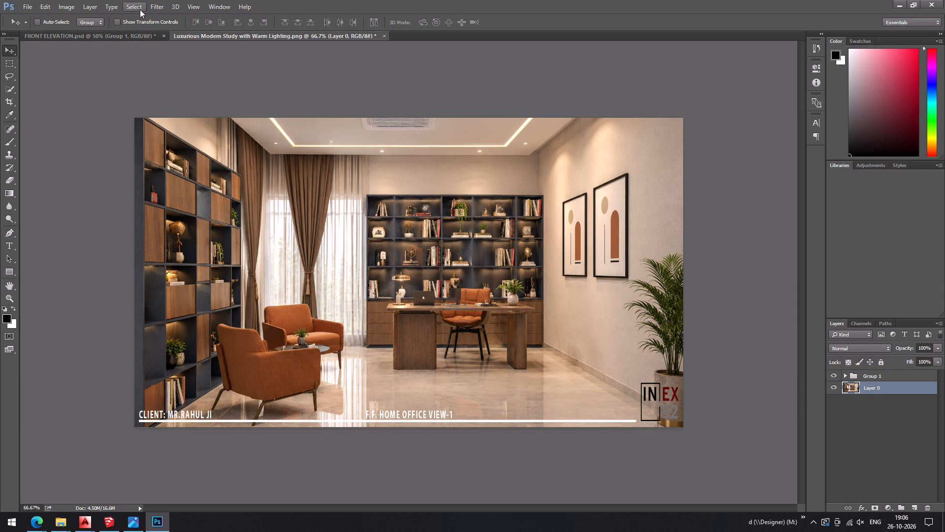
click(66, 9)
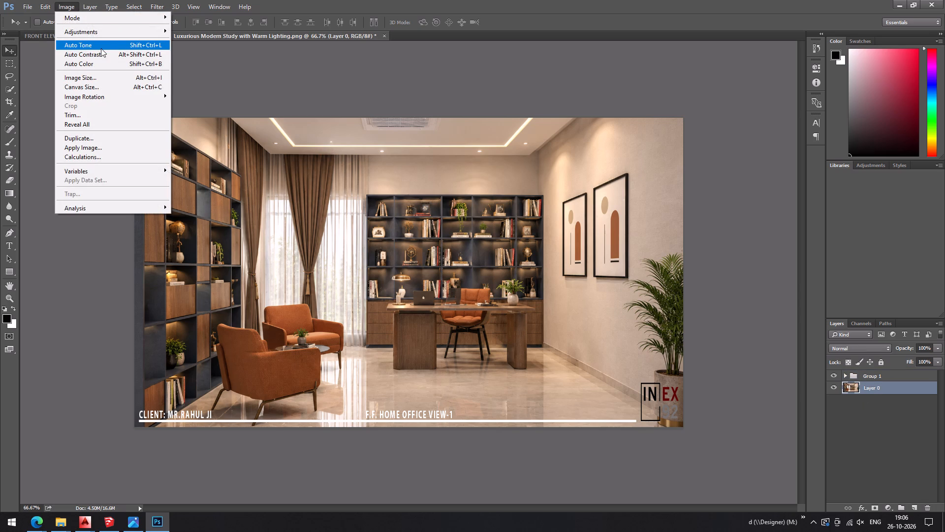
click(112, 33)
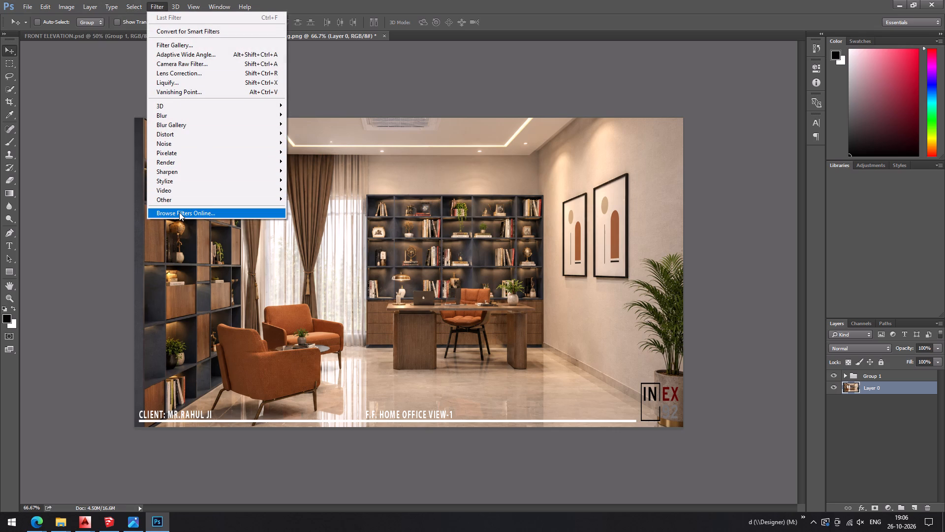
Switch to YouTube in Microsoft Edge and search for "temperature in photoshop".
click(26, 531)
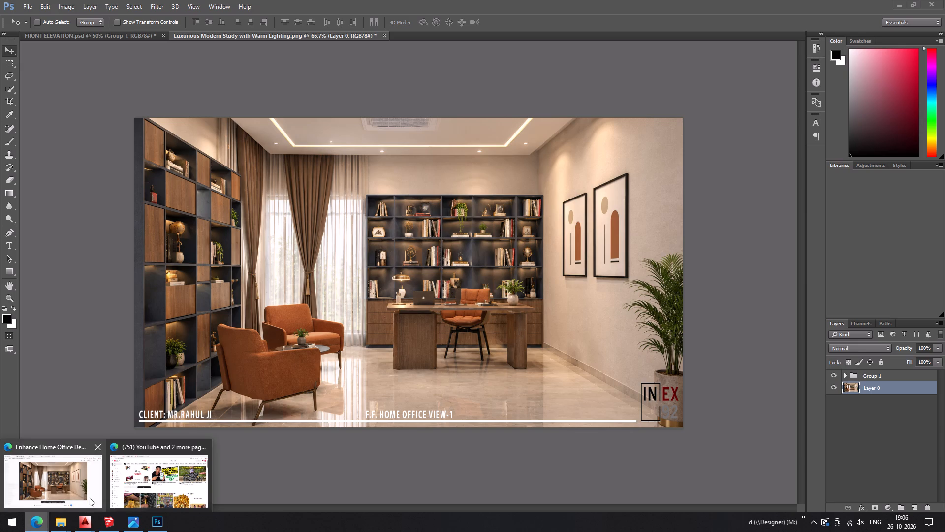
click(145, 475)
click(452, 57)
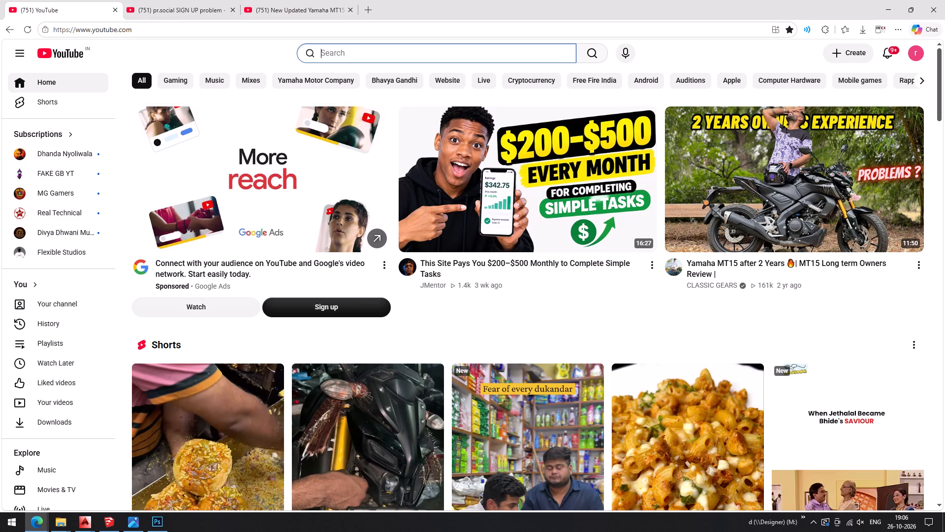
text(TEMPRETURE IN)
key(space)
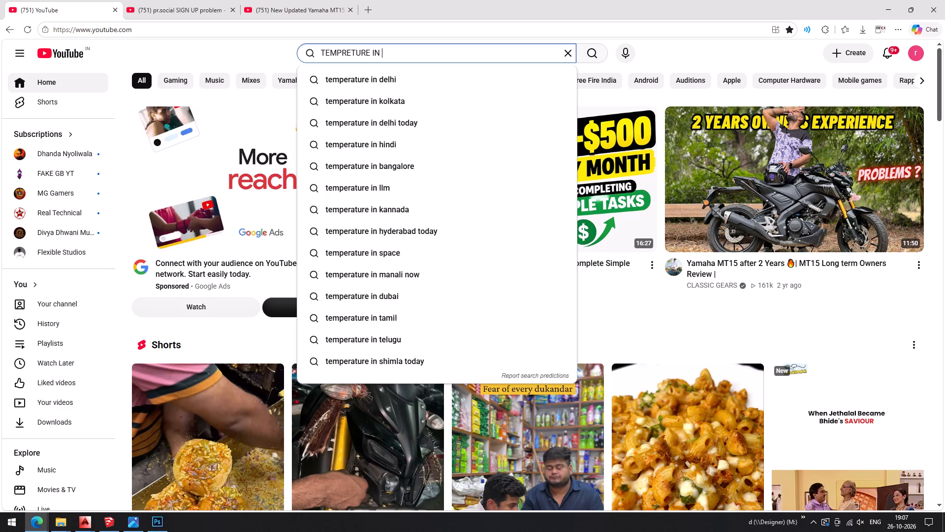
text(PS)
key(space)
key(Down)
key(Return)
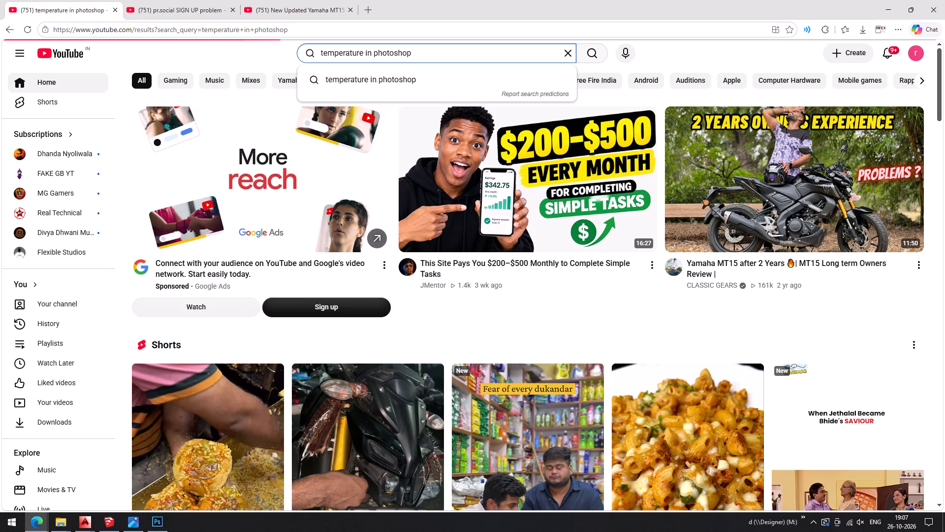
Watch the PHOTOSHOP Colour Temperature short with the system volume at 100, pause it, and return to the study image in Photoshop.
scroll(296, 169, down, 7)
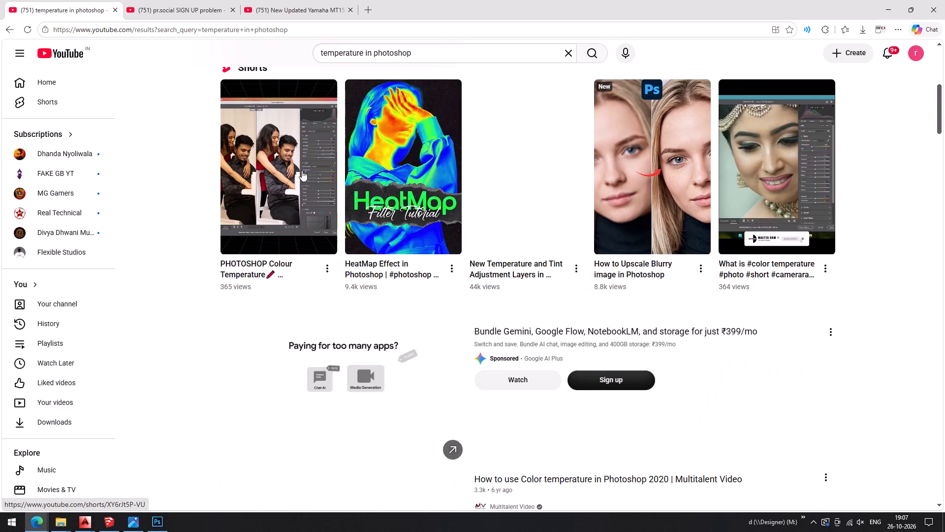
click(266, 166)
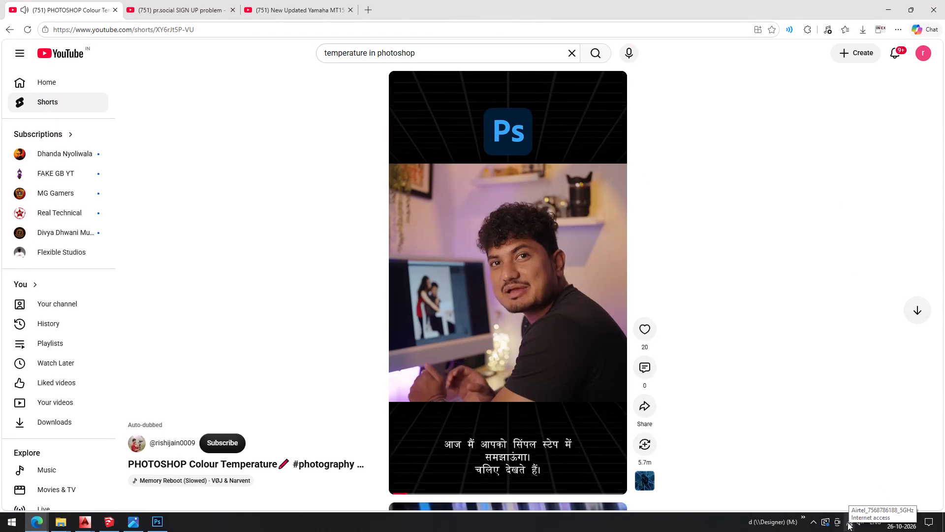
click(848, 522)
click(860, 522)
drag(898, 504, 944, 488)
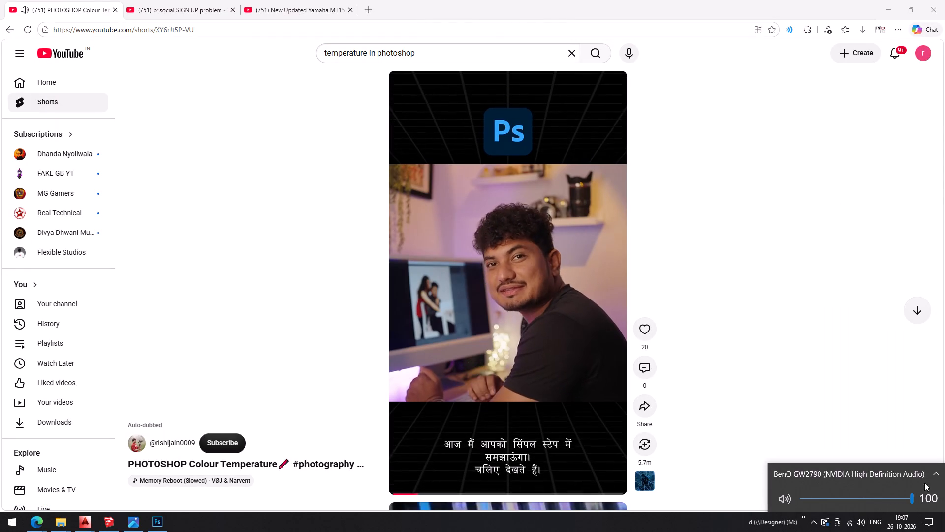
click(706, 531)
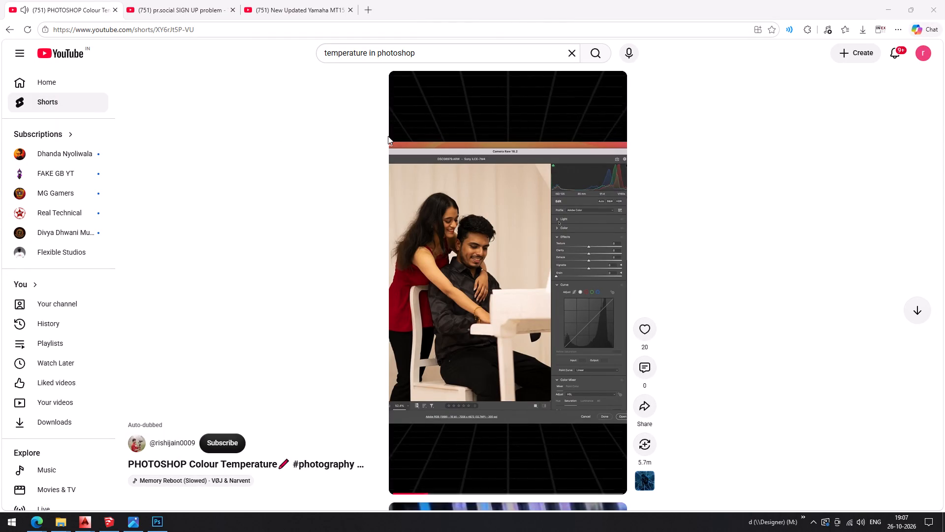
click(502, 206)
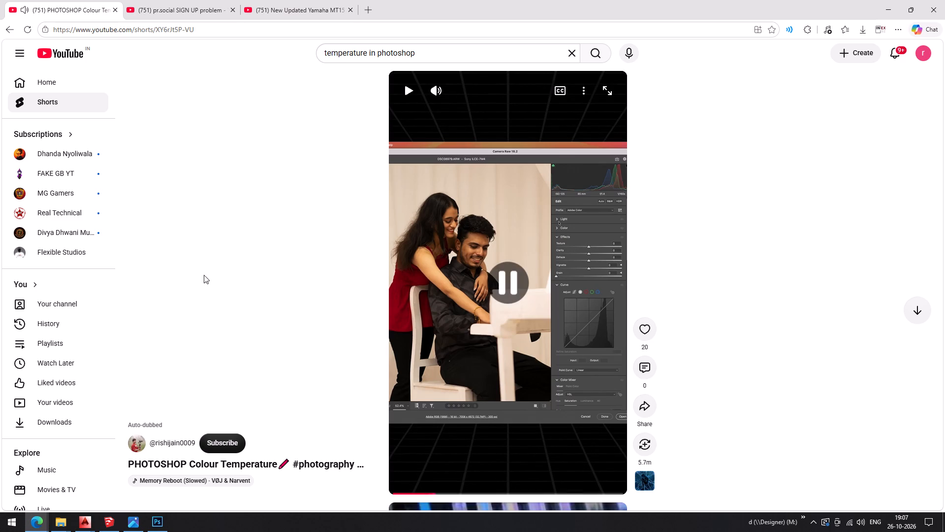
click(131, 518)
click(159, 526)
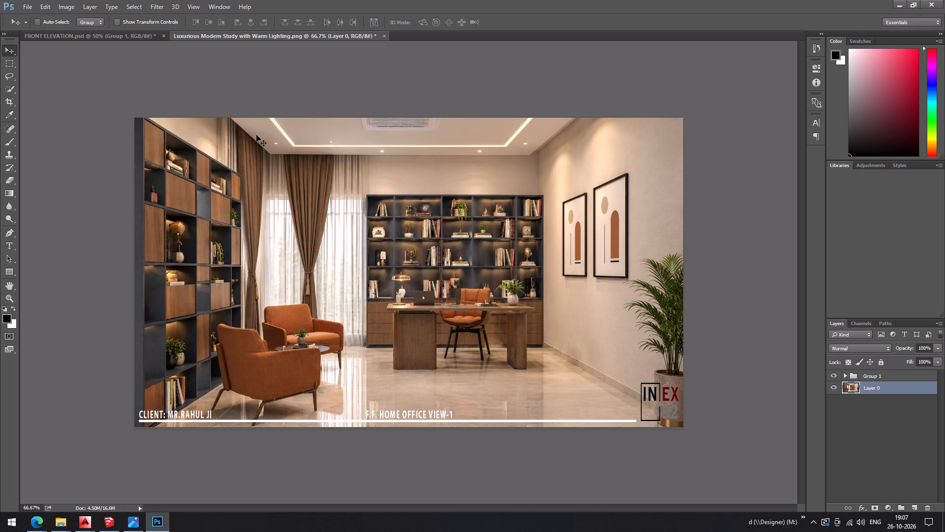
Look through the available adjustments, blend modes, channels, styles and image commands for a way to change the study image's colour temperature.
click(130, 7)
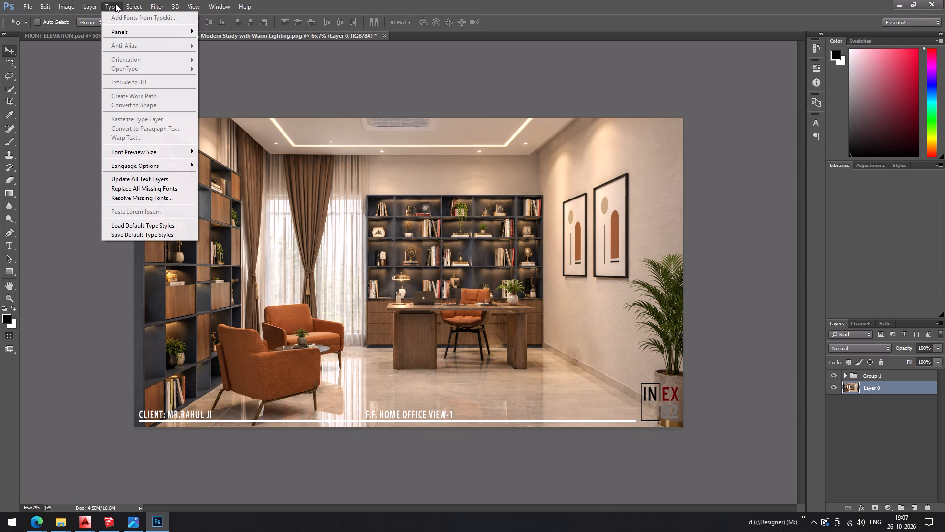
click(867, 205)
click(874, 164)
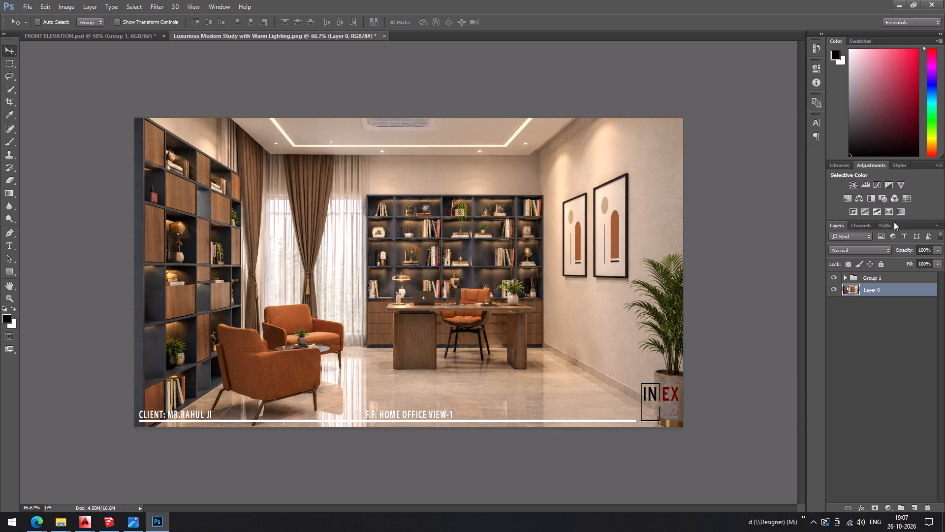
click(888, 250)
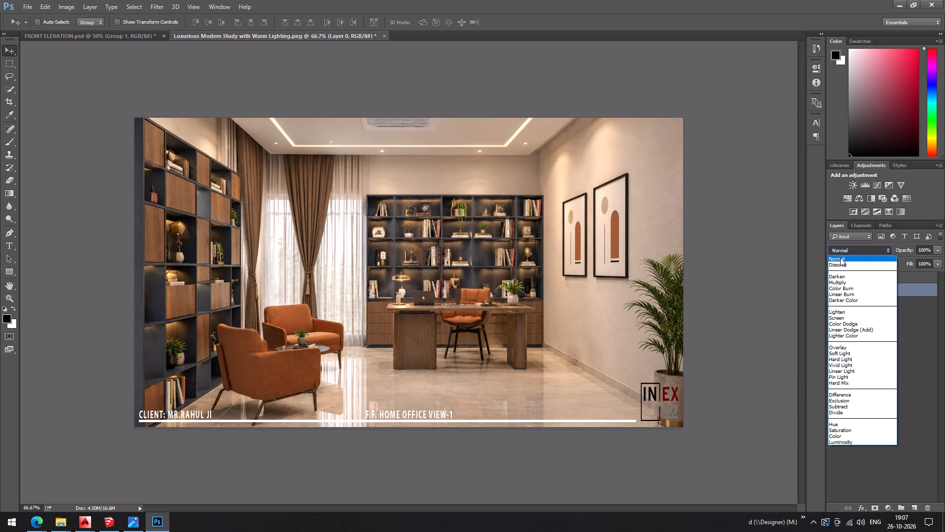
click(916, 334)
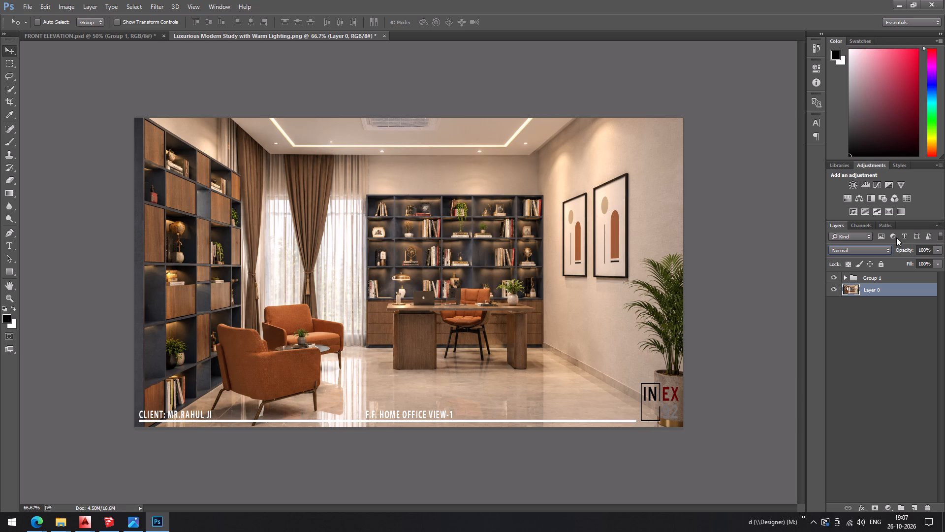
click(884, 224)
click(865, 224)
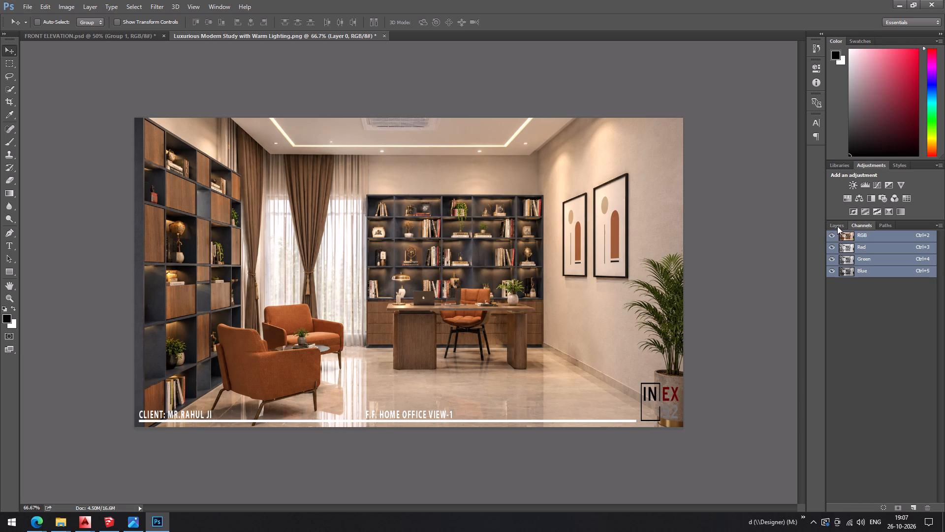
click(837, 226)
click(898, 165)
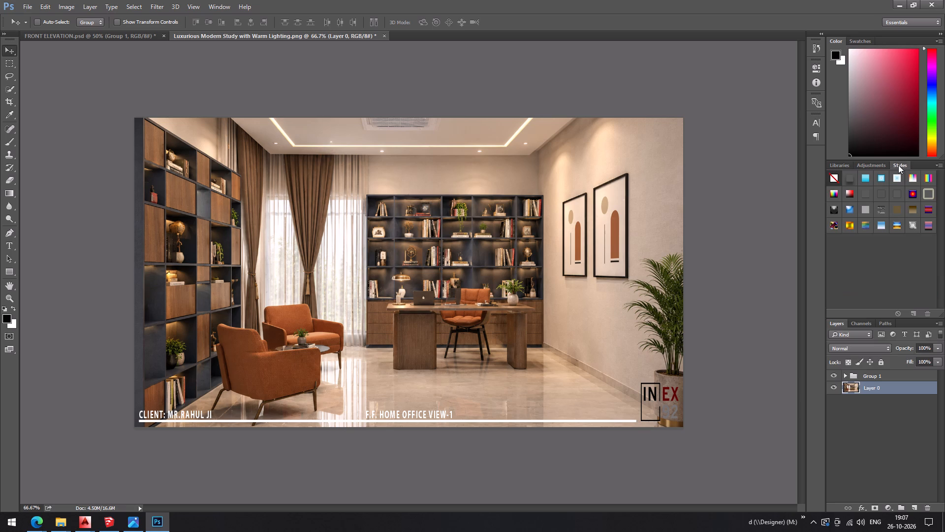
click(844, 164)
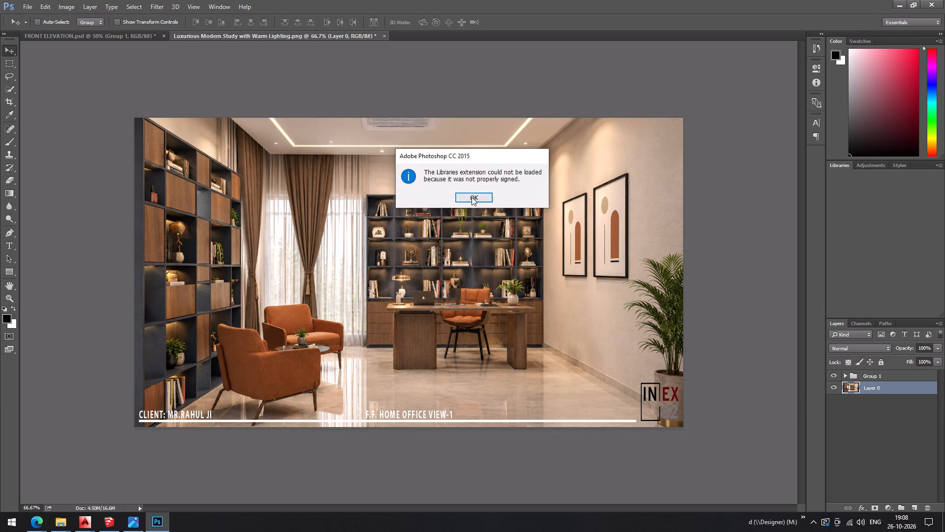
click(474, 194)
click(858, 41)
click(842, 37)
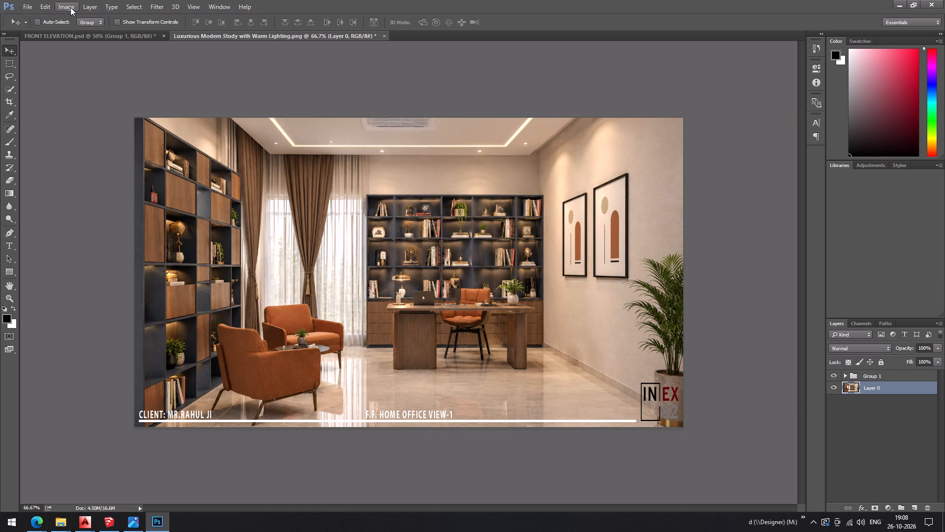
click(197, 8)
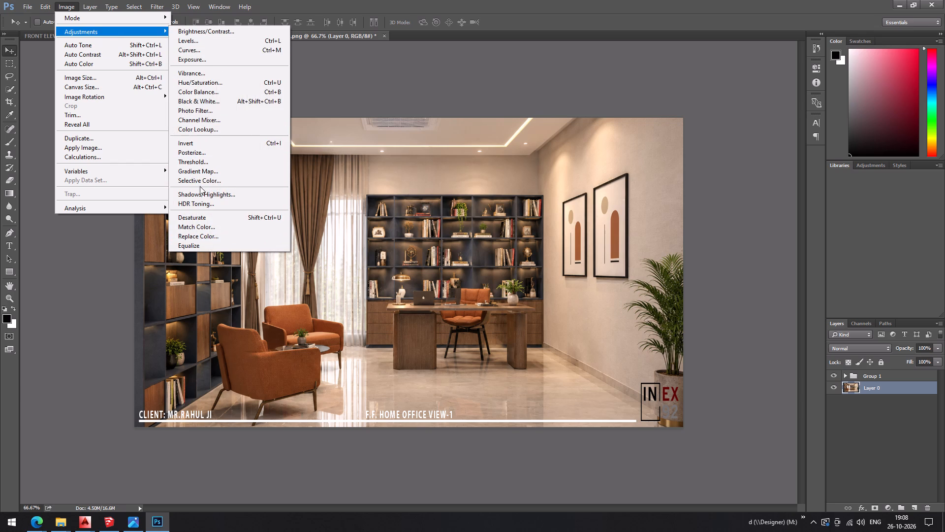
click(85, 269)
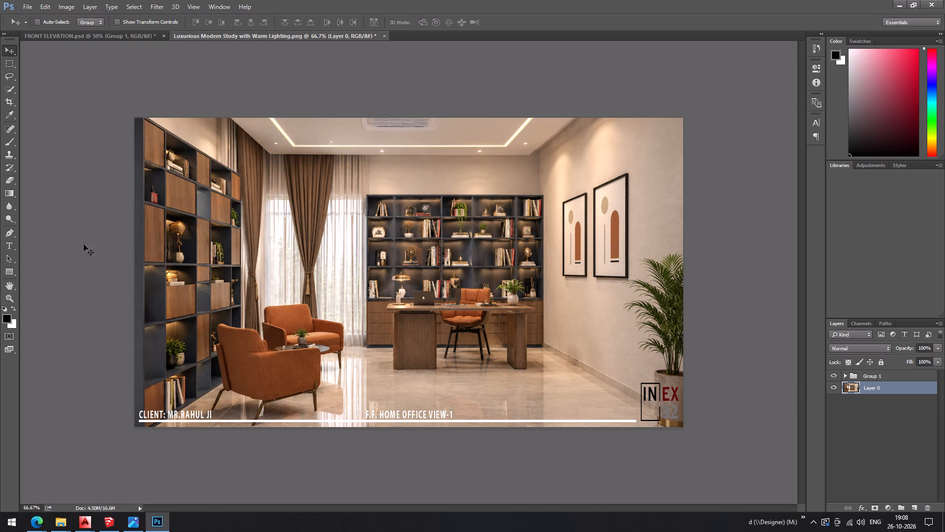
Switch to the YouTube short on Photoshop colour temperature to recheck the method, and bring up the open windows again.
key(alt+Tab)
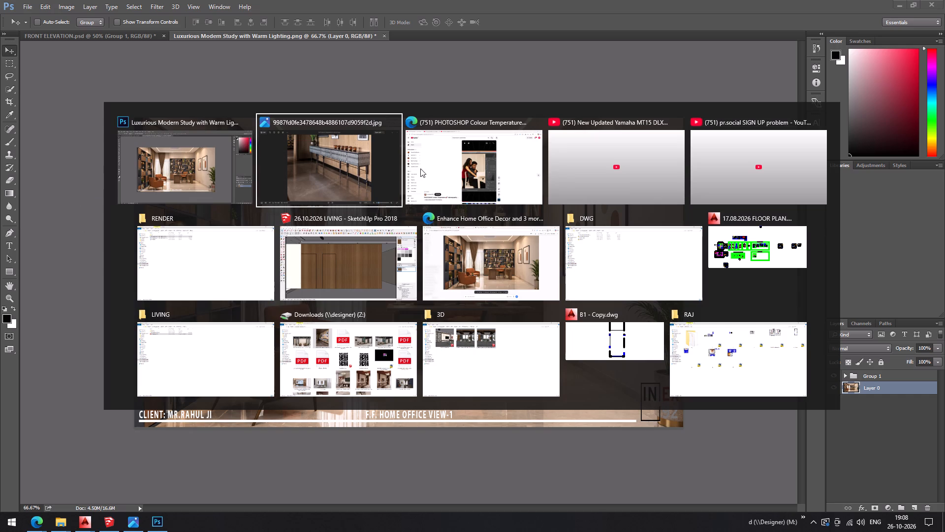
alt+click(420, 168)
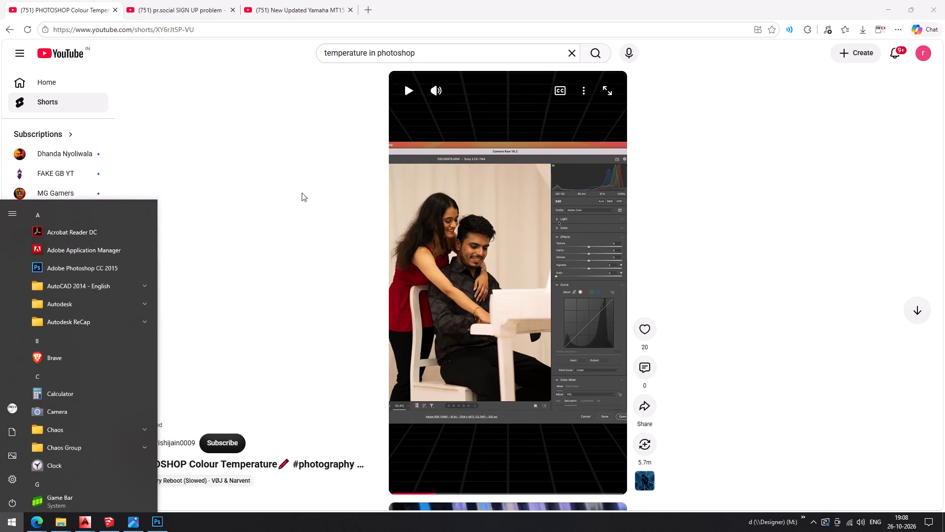
key(alt+Tab)
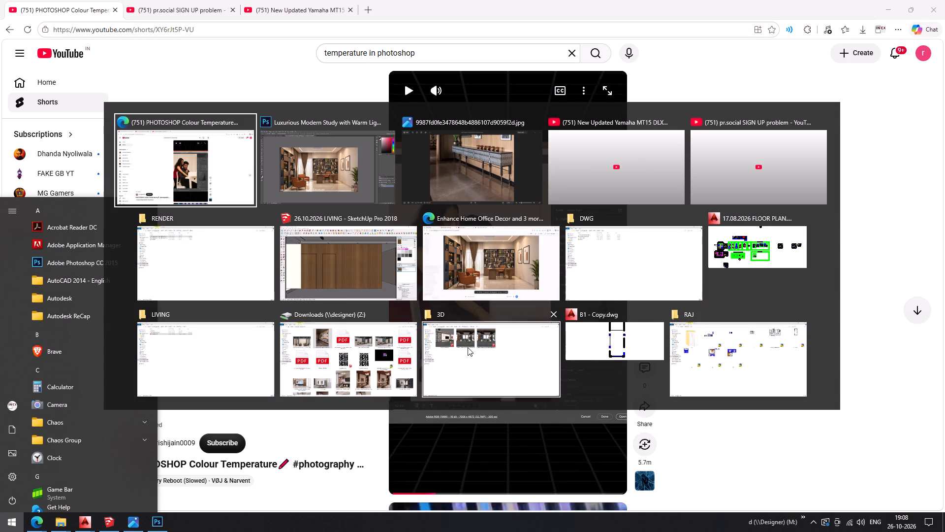
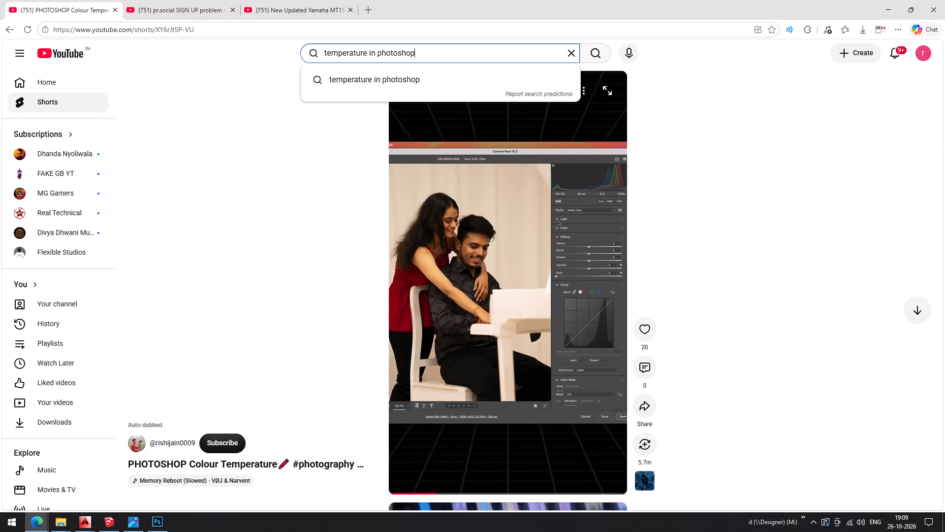
Change the YouTube search to "how to change temperature in photoshop" and bring up its results.
click(327, 53)
click(326, 53)
click(324, 53)
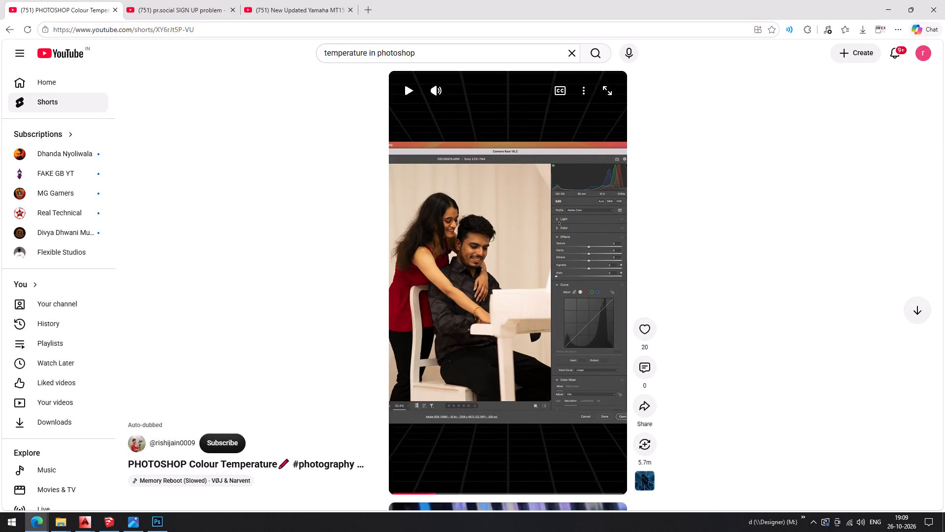
key(Right)
key(Left)
click(430, 55)
drag(418, 54, 344, 56)
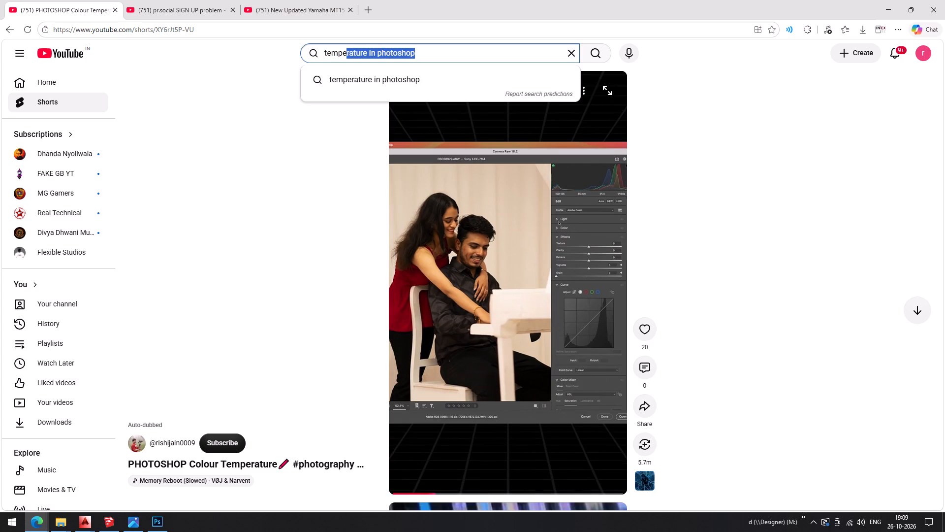
drag(344, 56, 311, 57)
click(323, 55)
double_click(326, 54)
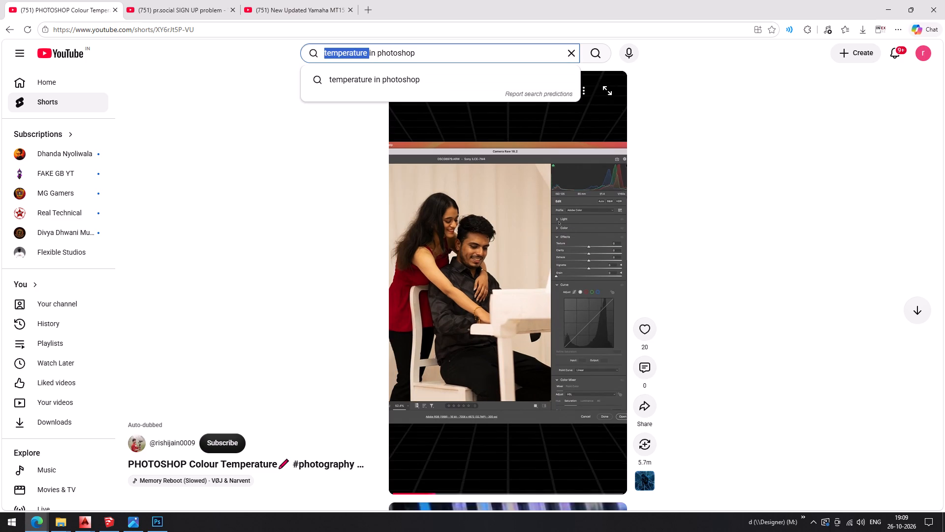
click(326, 54)
key(Left)
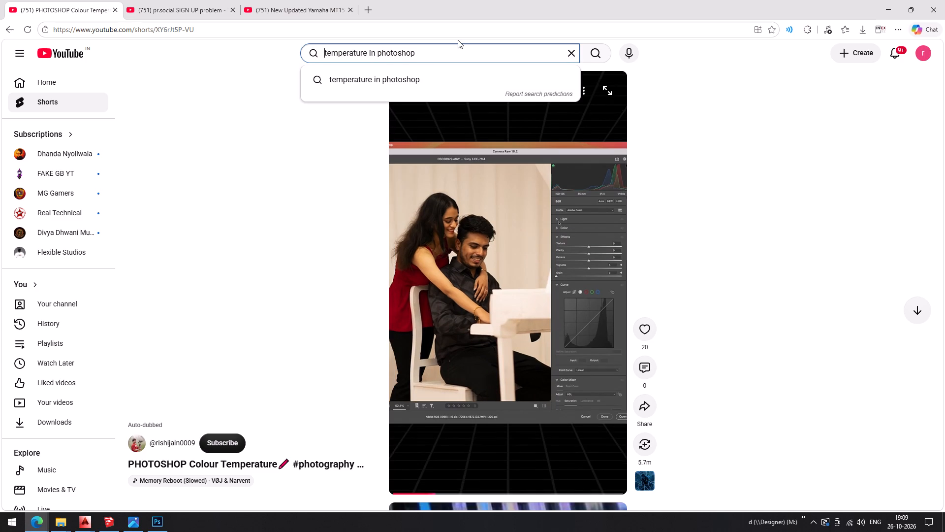
key(alt+space)
key(Left)
key(Escape)
text(HOW TO)
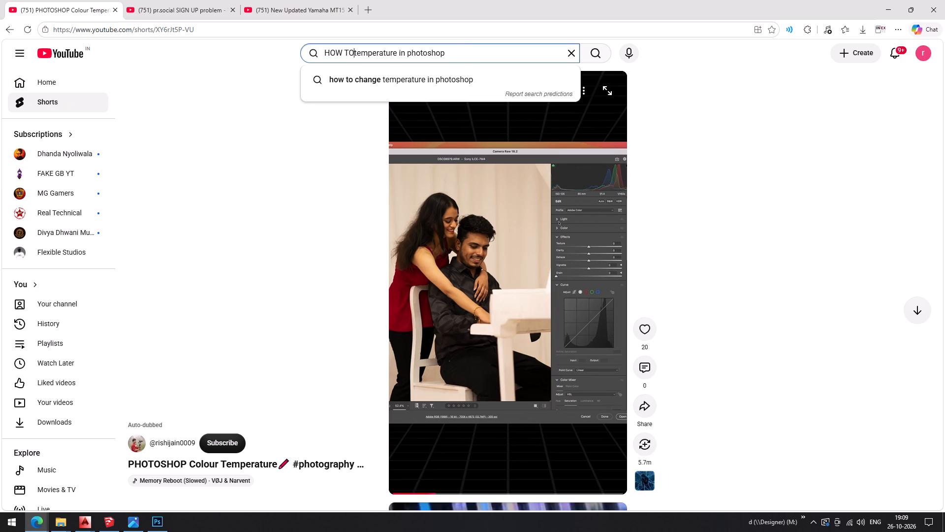
key(space)
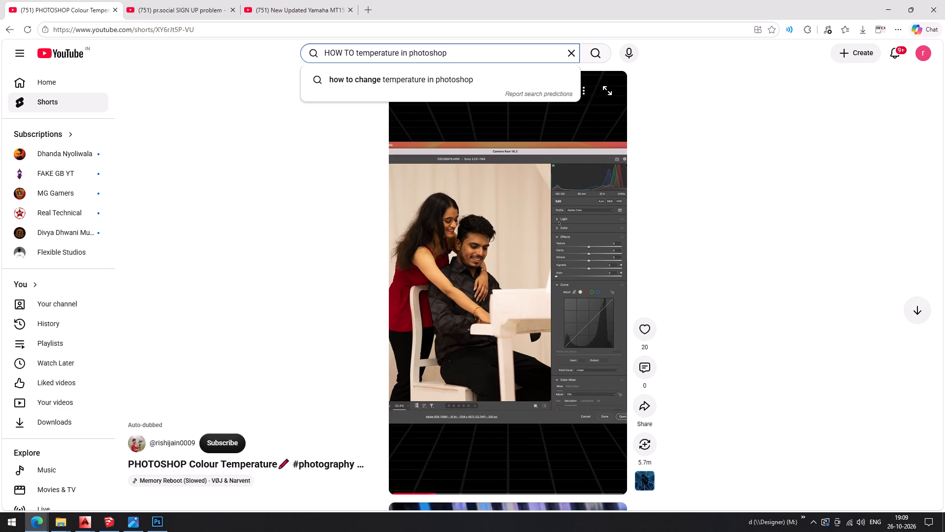
key(Down)
key(Return)
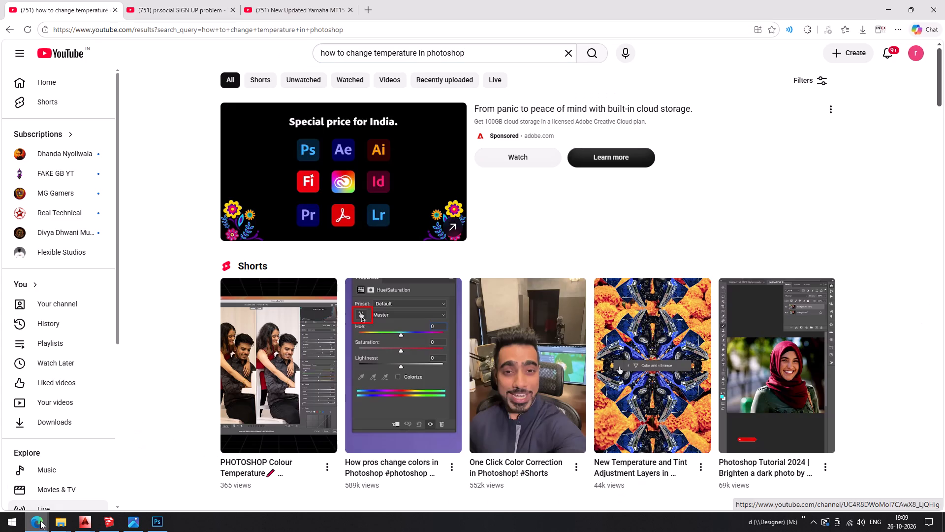
Close the spare File Explorer windows, including DWG, LIVING and Downloads, and keep the RAJ window.
click(40, 521)
click(62, 521)
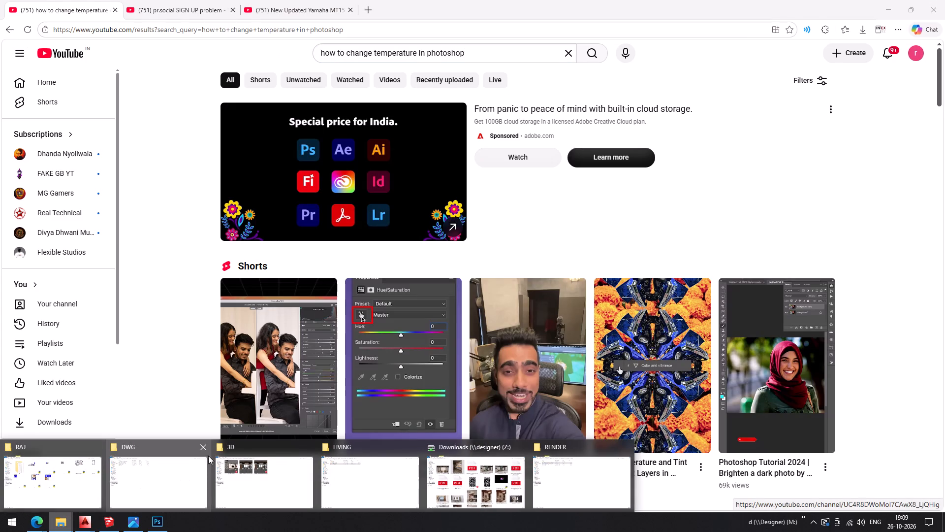
click(206, 448)
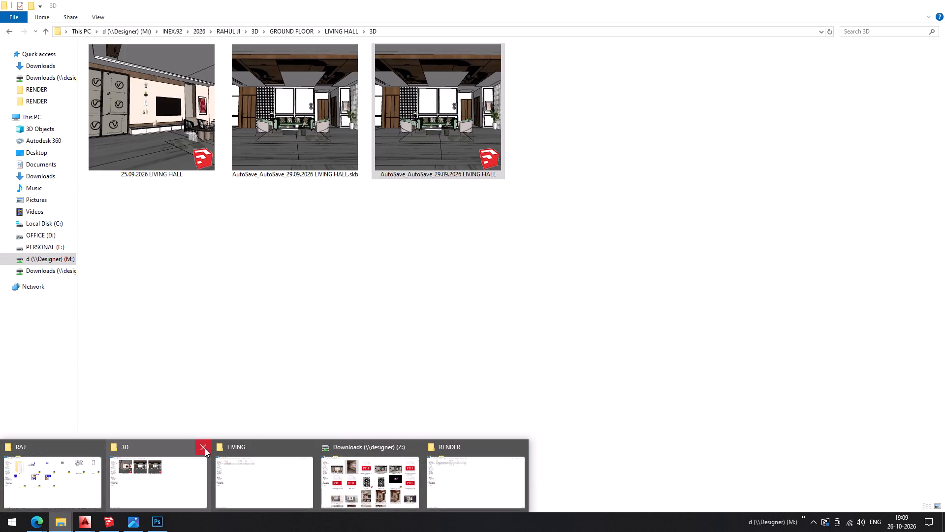
click(311, 450)
click(311, 450)
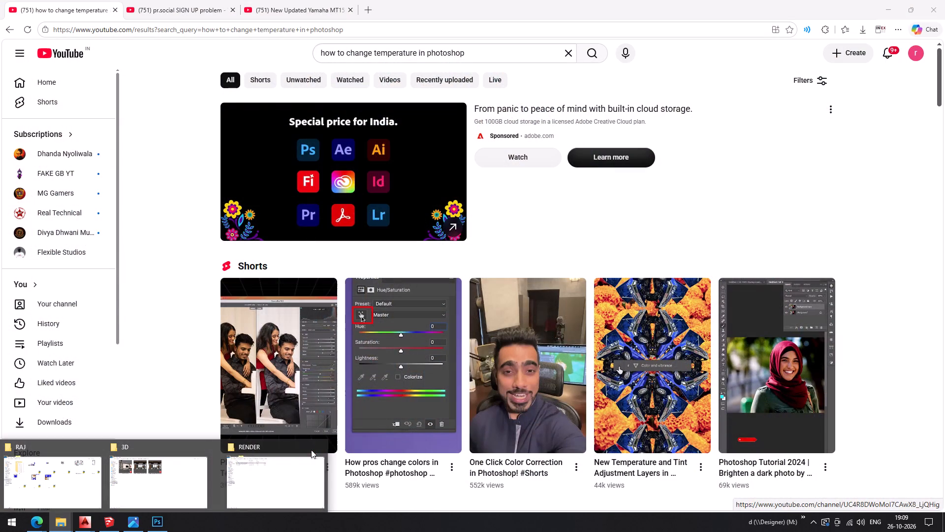
click(311, 450)
click(204, 446)
Open the 29.07.2026 INTERIOR PLAN drawing in AutoCAD from INEX.92 > 2026 > UTKARSH JI > INTERIOR on drive M.
click(80, 470)
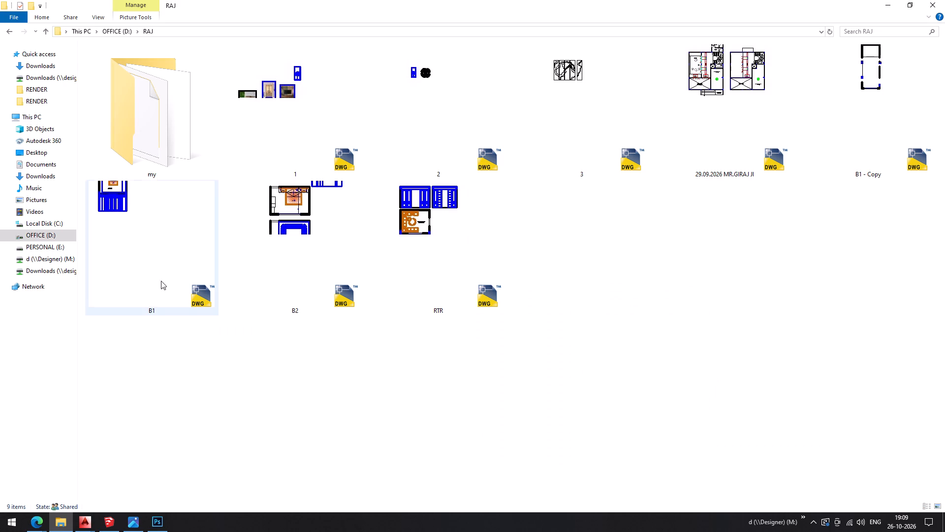
click(46, 258)
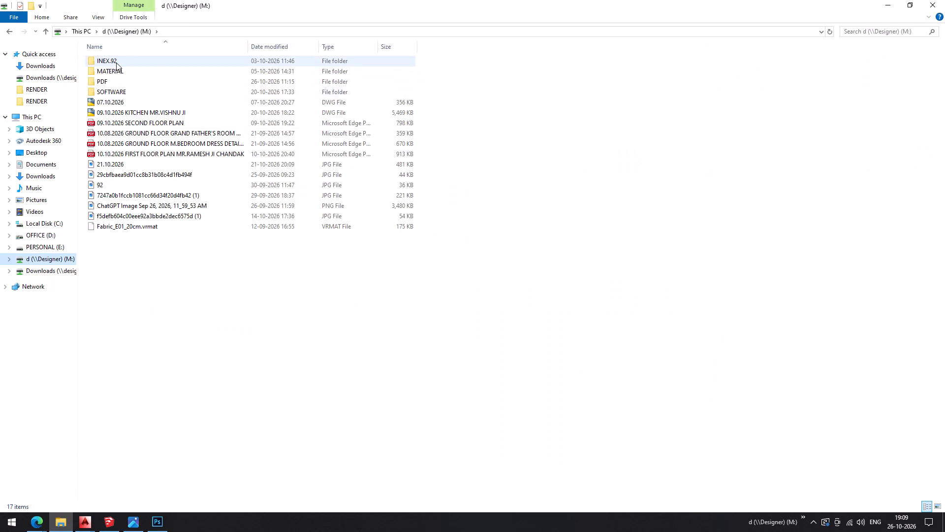
double_click(116, 63)
double_click(121, 119)
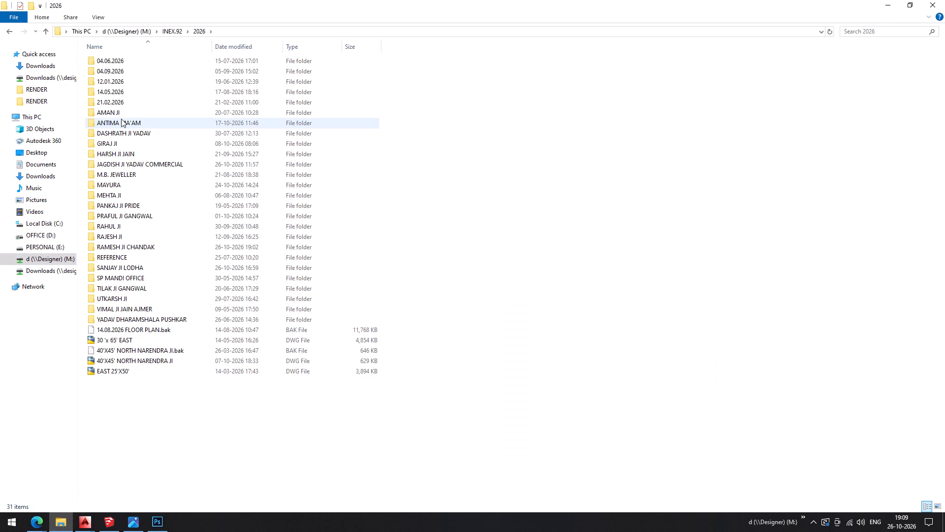
key(u)
key(Return)
triple_click(117, 66)
click(117, 66)
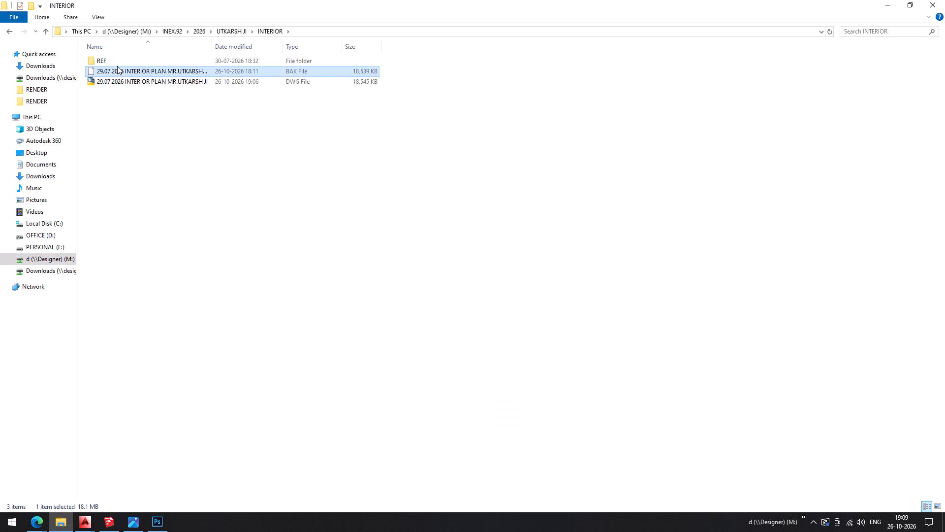
key(Escape)
key(Escape)
key(Escape)
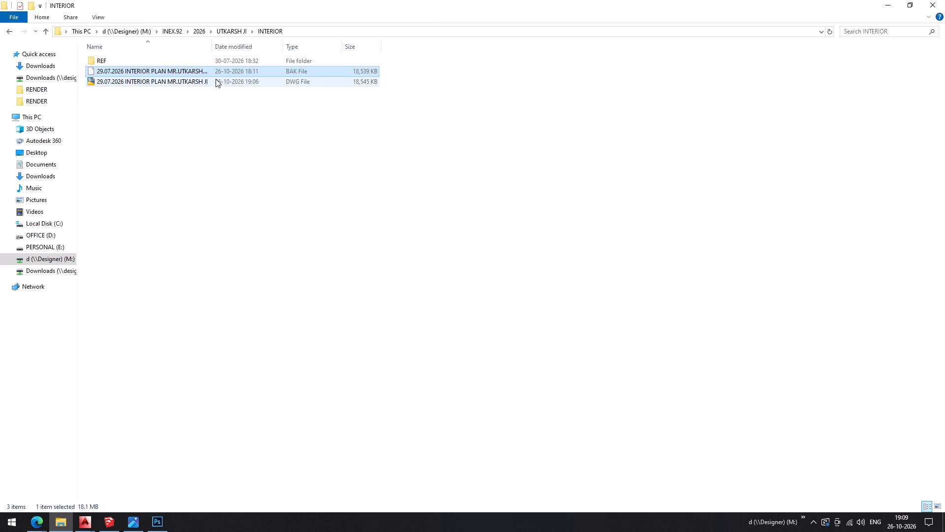
double_click(216, 79)
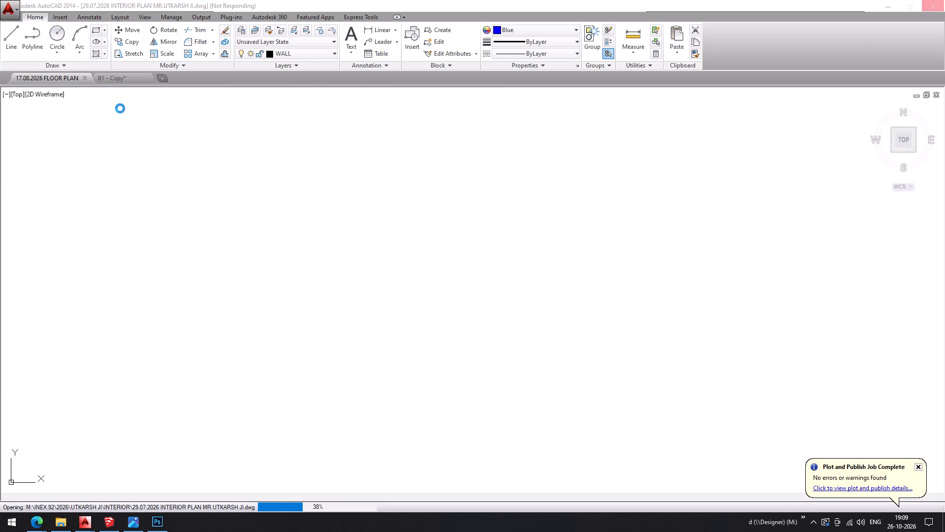
Look through the interior plan sheets and find the bedroom ceiling detail with M.BEDROOM ENTRY, down to its rounded cove corner.
scroll(273, 187, down, 4)
middle_click(274, 187)
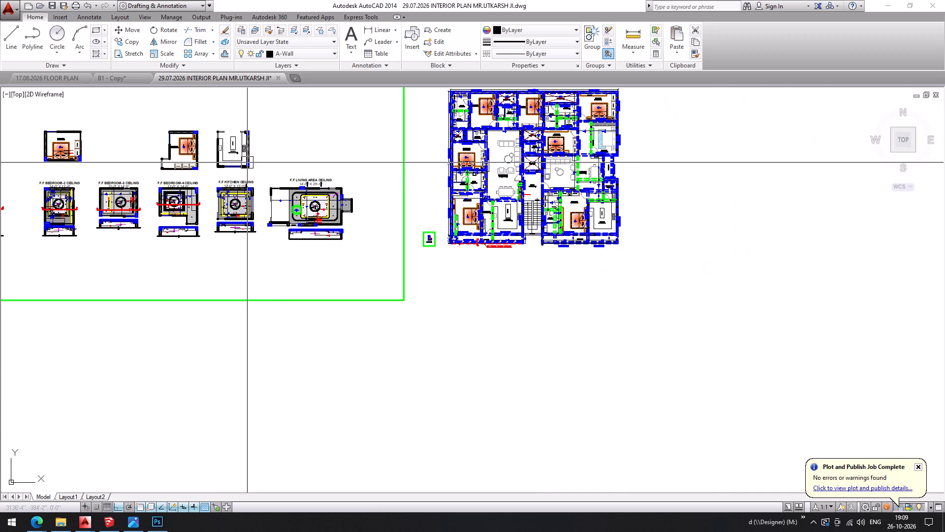
middle_drag(193, 184, 302, 193)
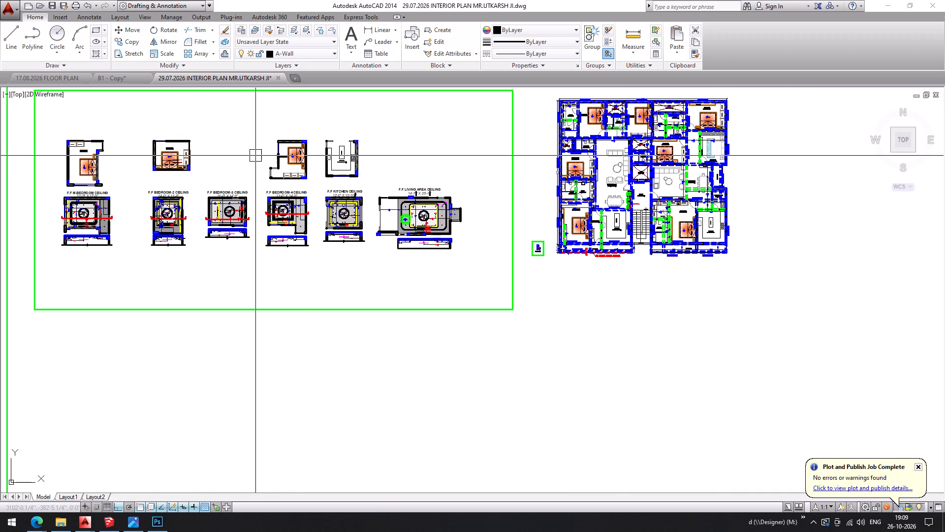
middle_drag(275, 178, 630, 192)
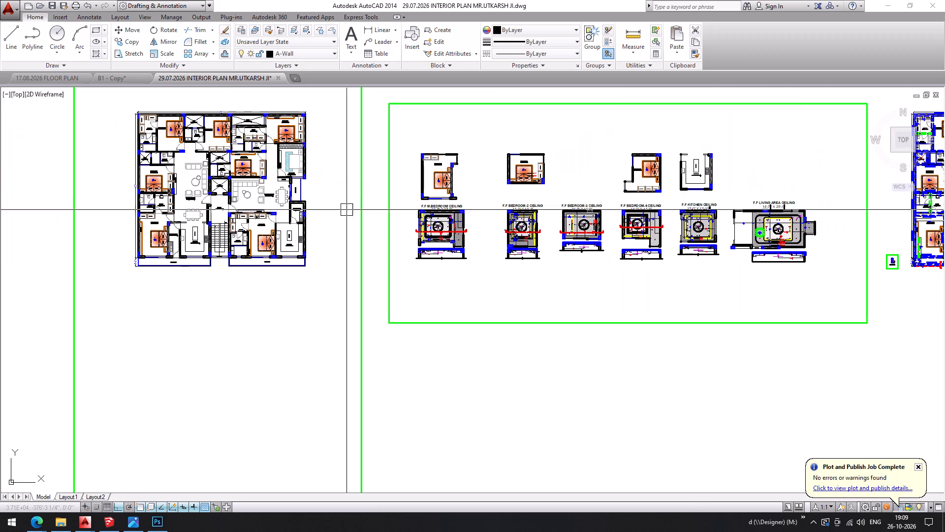
middle_drag(302, 207, 590, 200)
scroll(321, 211, down, 3)
middle_drag(598, 161, 303, 306)
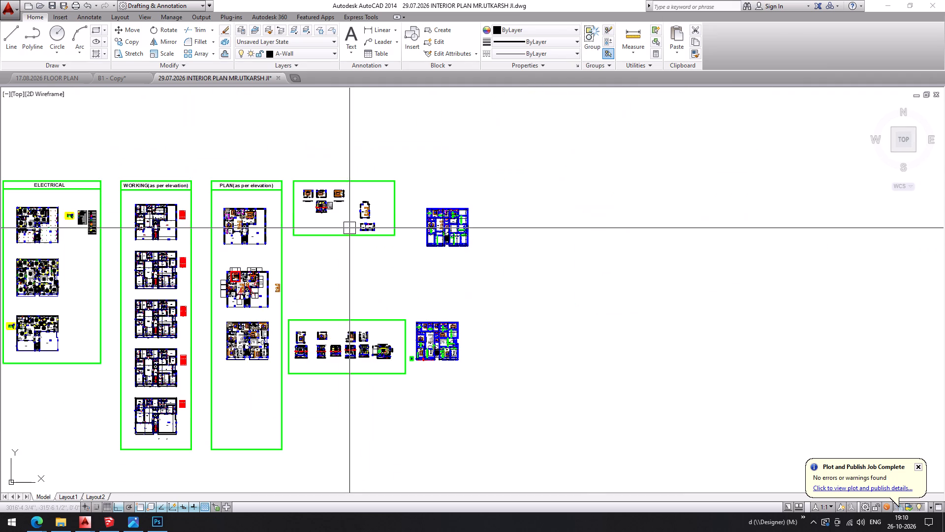
scroll(354, 220, up, 3)
scroll(220, 161, up, 4)
middle_drag(220, 161, 464, 242)
scroll(467, 166, up, 3)
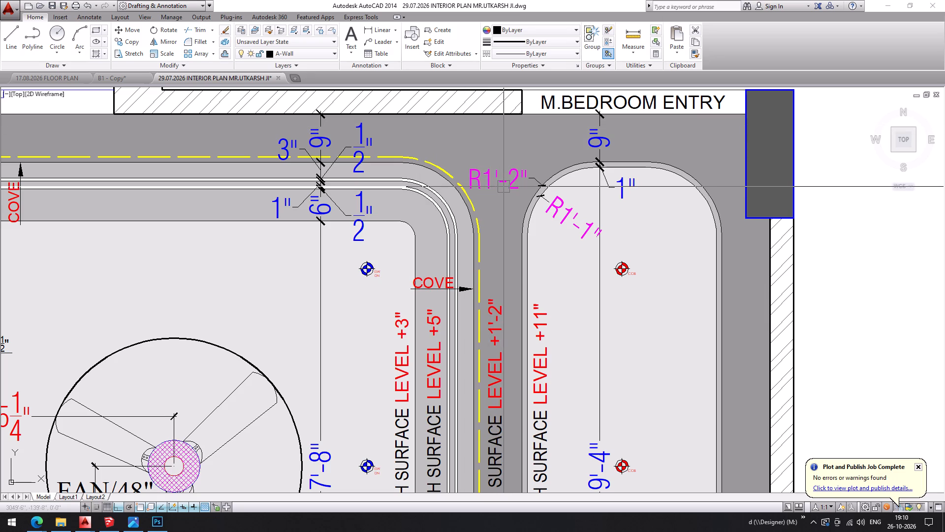
scroll(510, 184, up, 1)
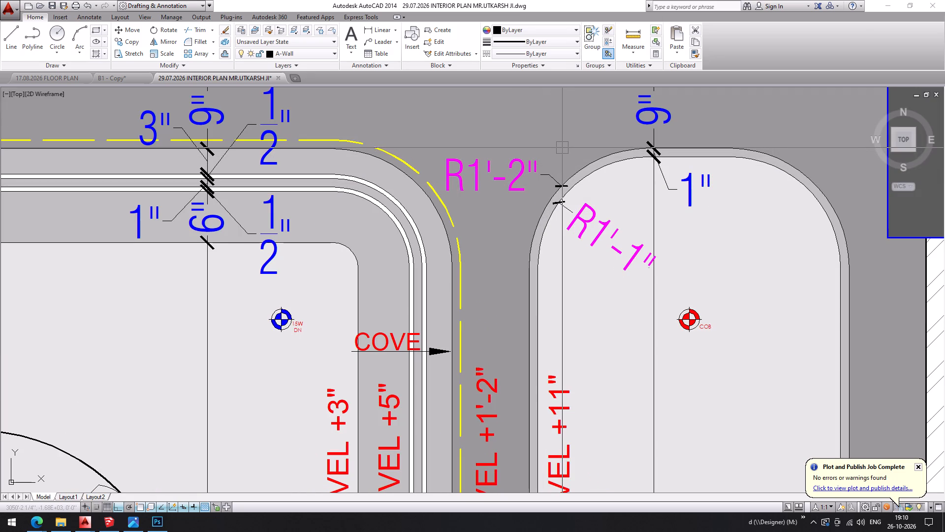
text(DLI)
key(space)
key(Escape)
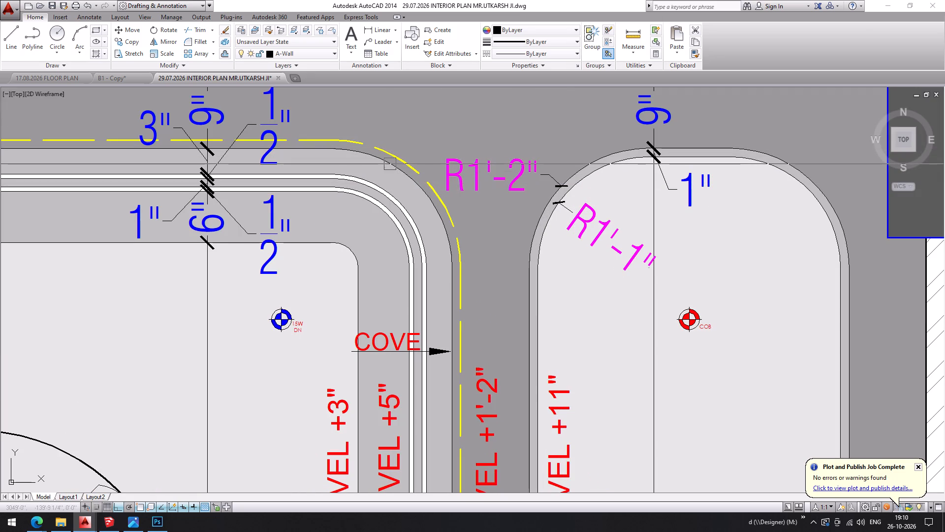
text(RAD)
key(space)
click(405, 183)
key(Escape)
Examine the bedroom ceiling plan's dimensions, corner radii, cove and finish level notes, and the section below it.
scroll(451, 158, down, 1)
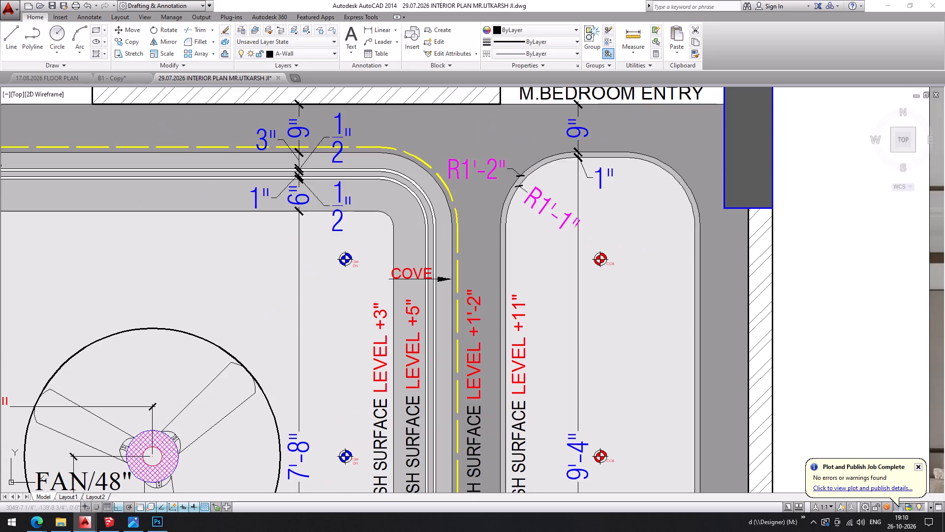
scroll(469, 188, down, 2)
middle_drag(469, 188, 574, 172)
scroll(390, 162, up, 1)
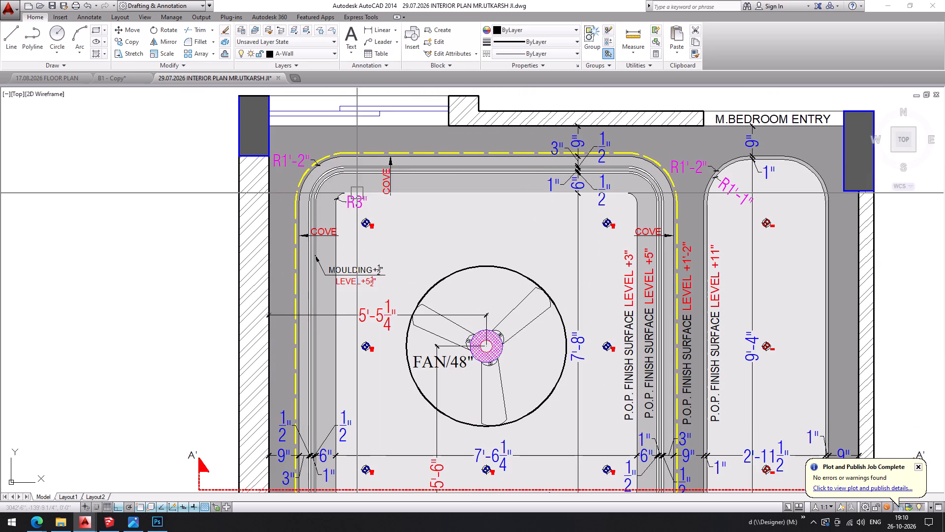
middle_drag(357, 193, 206, 194)
middle_drag(604, 219, 490, 189)
scroll(534, 199, down, 1)
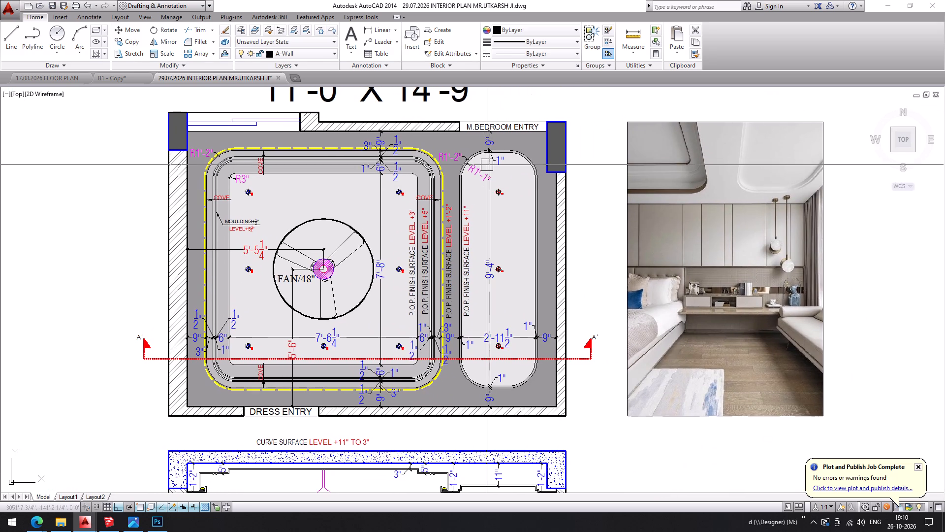
scroll(484, 387, up, 1)
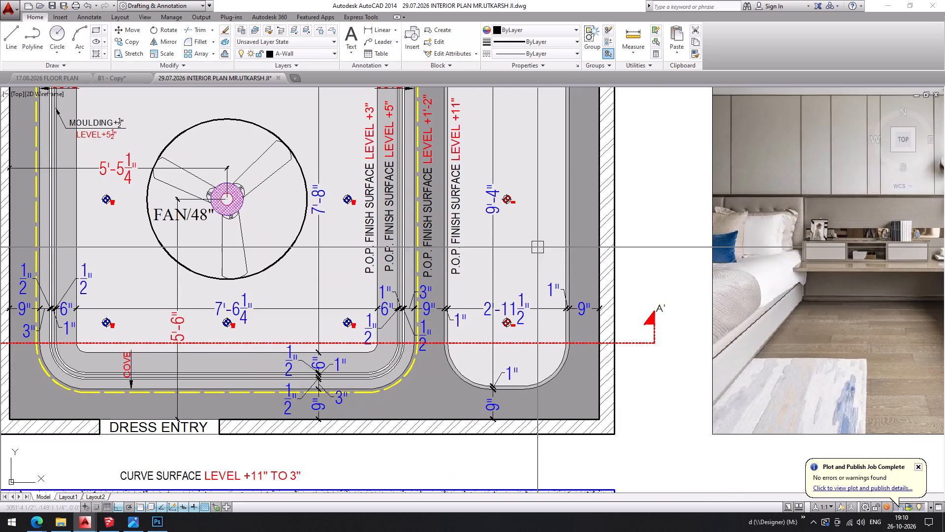
scroll(537, 247, down, 1)
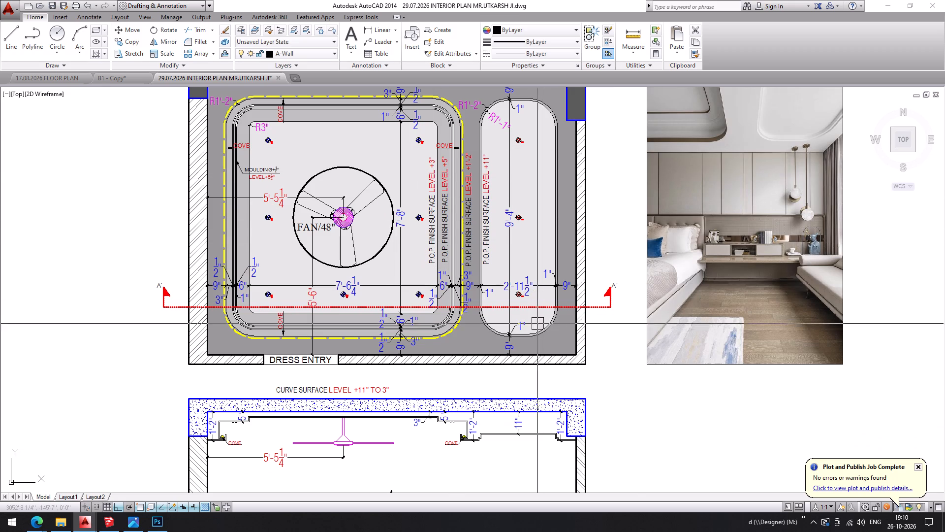
scroll(498, 329, up, 1)
middle_drag(393, 313, 527, 285)
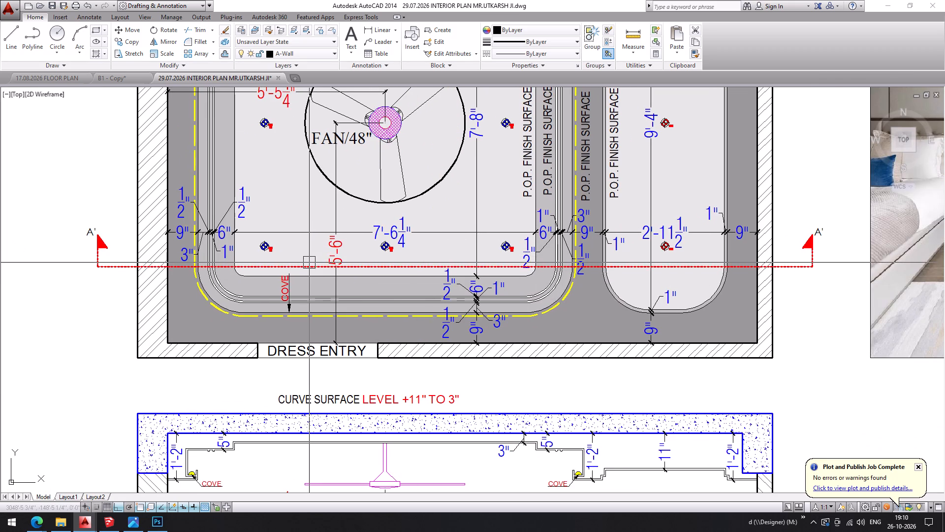
middle_drag(262, 260, 346, 266)
middle_drag(272, 203, 268, 312)
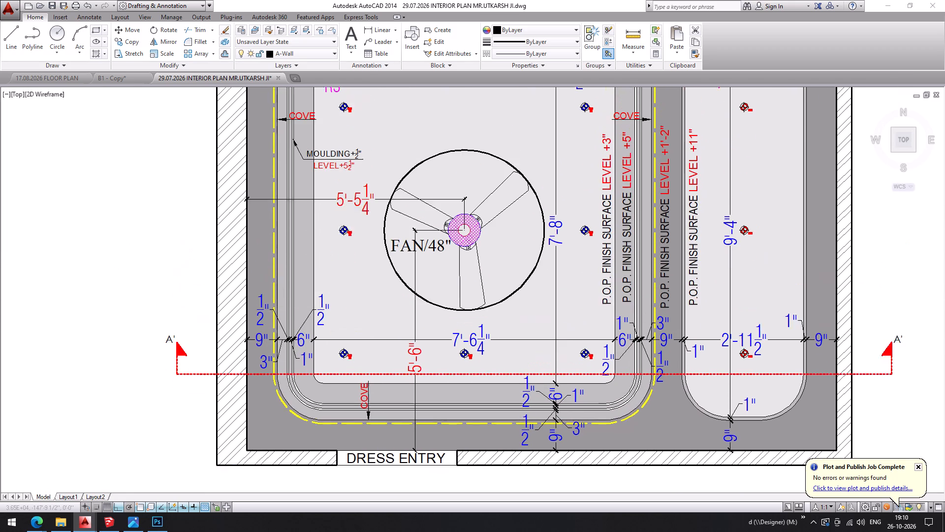
middle_drag(268, 312, 268, 354)
middle_drag(376, 117, 378, 157)
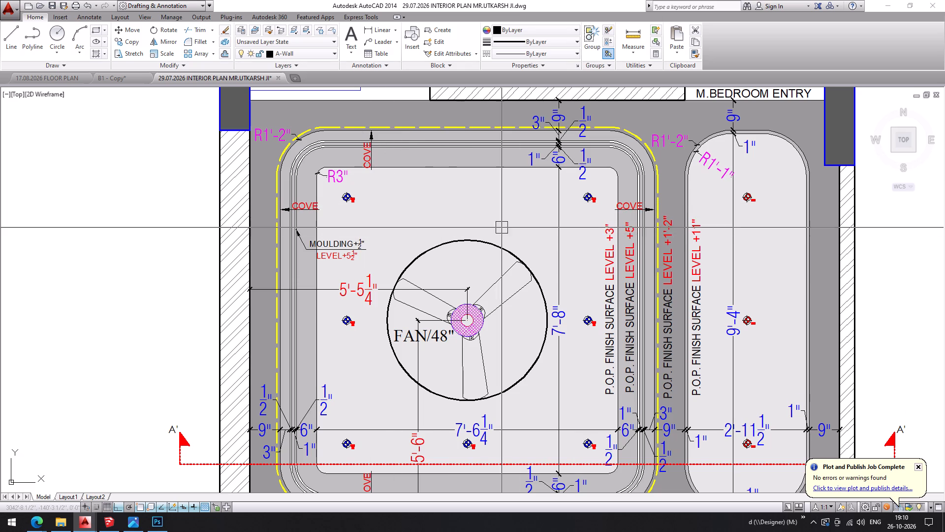
Delete the red LEVEL+5½" line from the moulding note in the bedroom ceiling plan, keeping only MOULDING+½".
scroll(347, 255, up, 2)
double_click(356, 254)
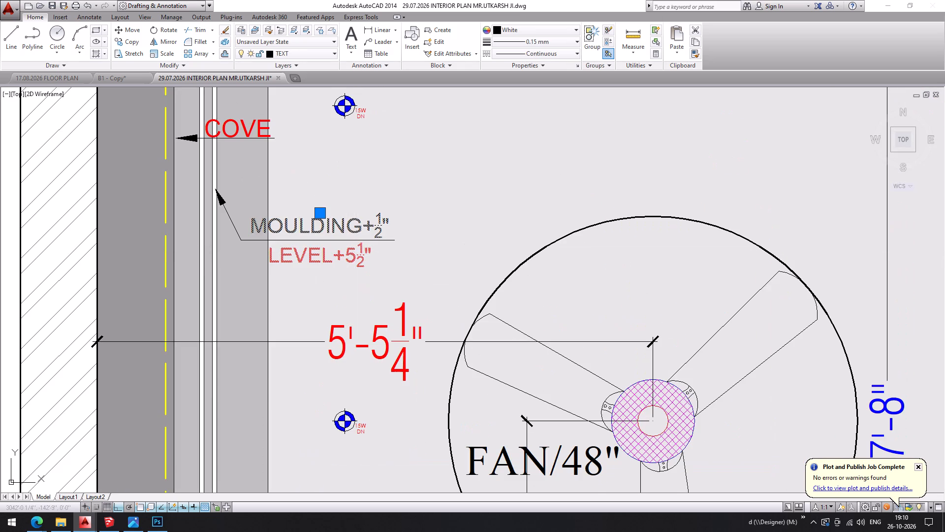
drag(266, 256, 474, 263)
key(BackSpace)
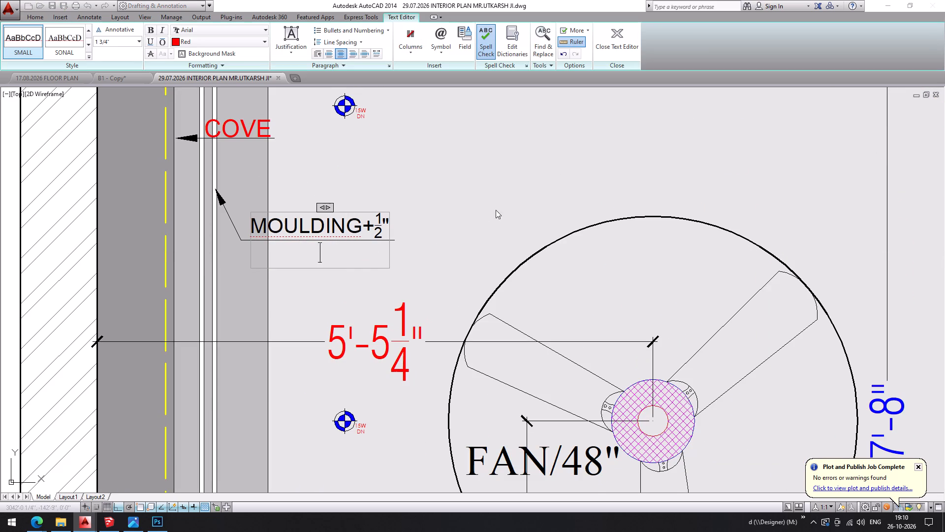
key(BackSpace)
key(BackSpace)
click(441, 202)
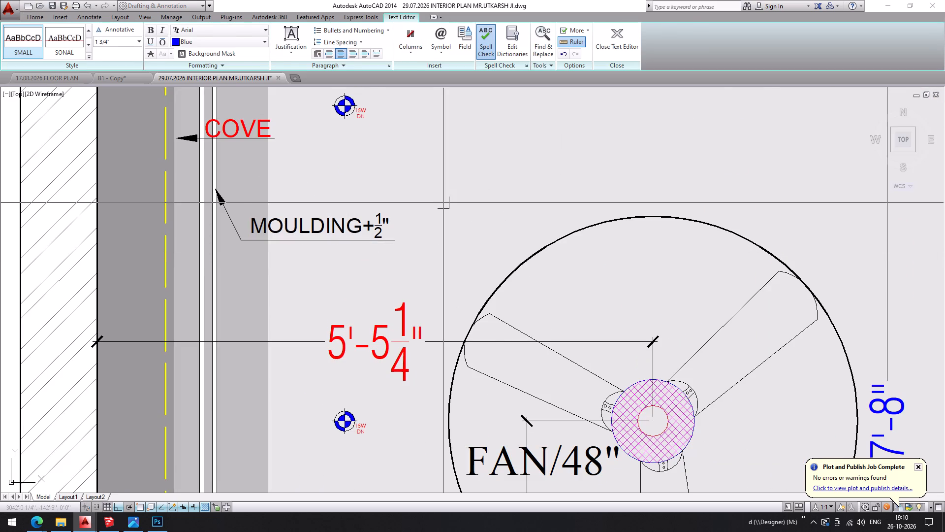
Check the plan's P.O.P. finish surface levels against the ceiling section's drop dimensions, cove and moulding profile.
middle_drag(443, 203, 337, 200)
scroll(443, 203, down, 3)
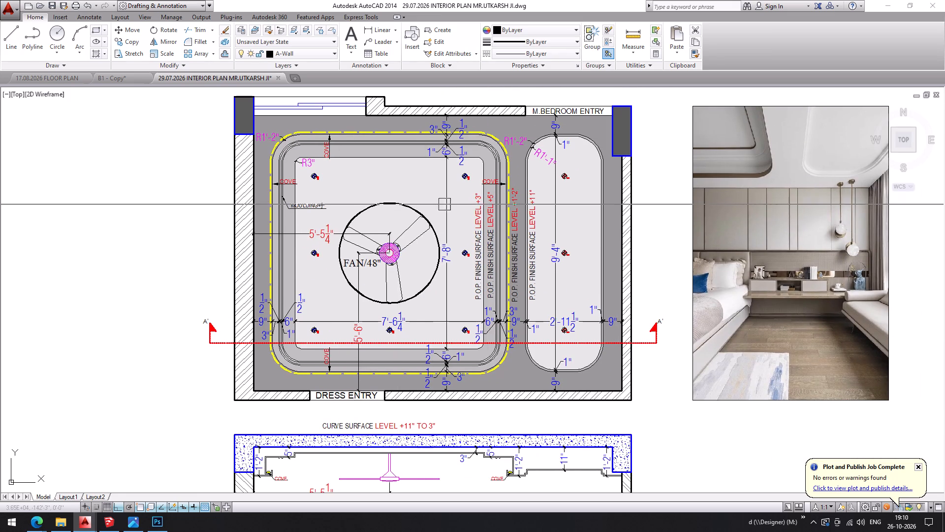
scroll(457, 203, up, 2)
middle_drag(504, 280, 433, 209)
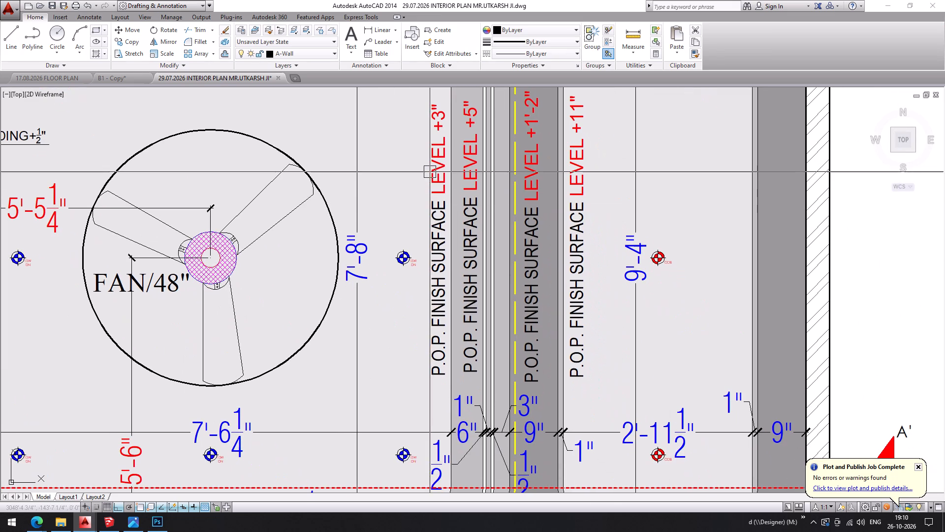
scroll(475, 161, down, 2)
middle_drag(475, 161, 476, 106)
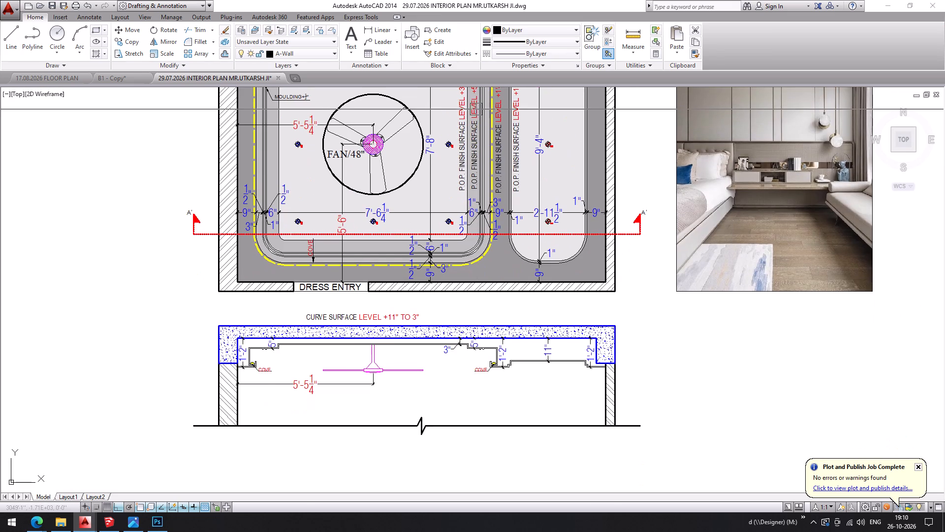
middle_drag(474, 118, 457, 196)
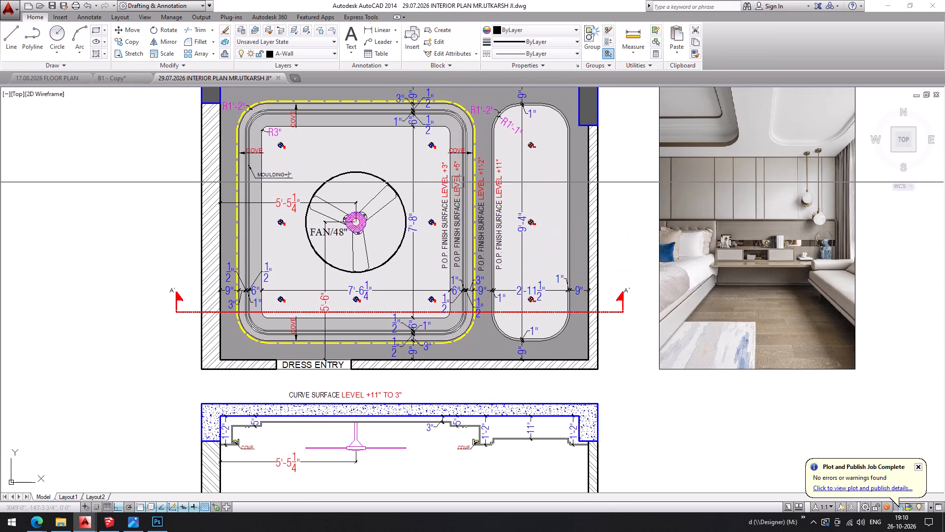
middle_drag(480, 176, 480, 109)
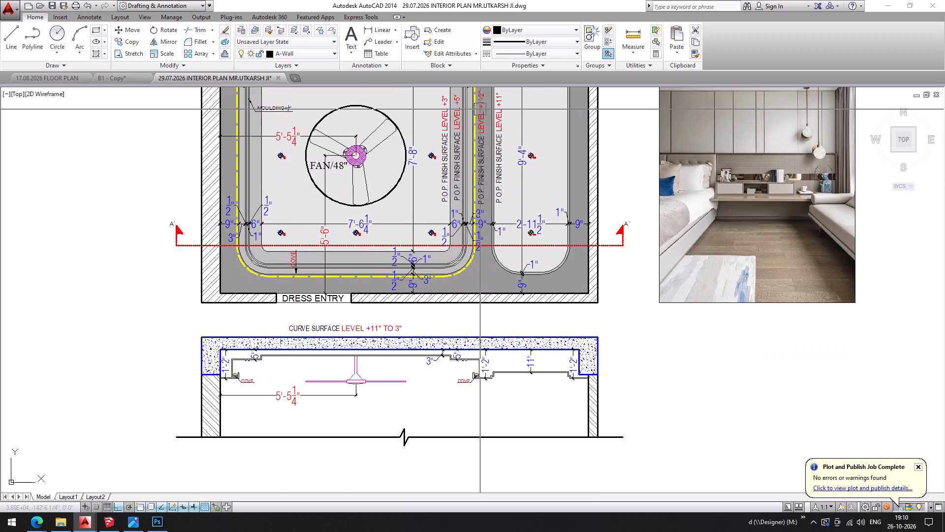
middle_drag(486, 109, 471, 169)
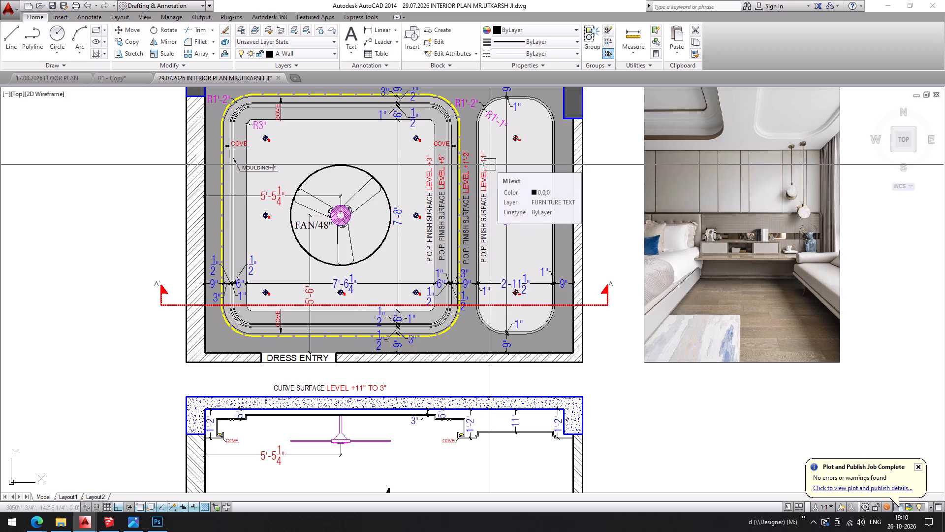
scroll(479, 136, up, 2)
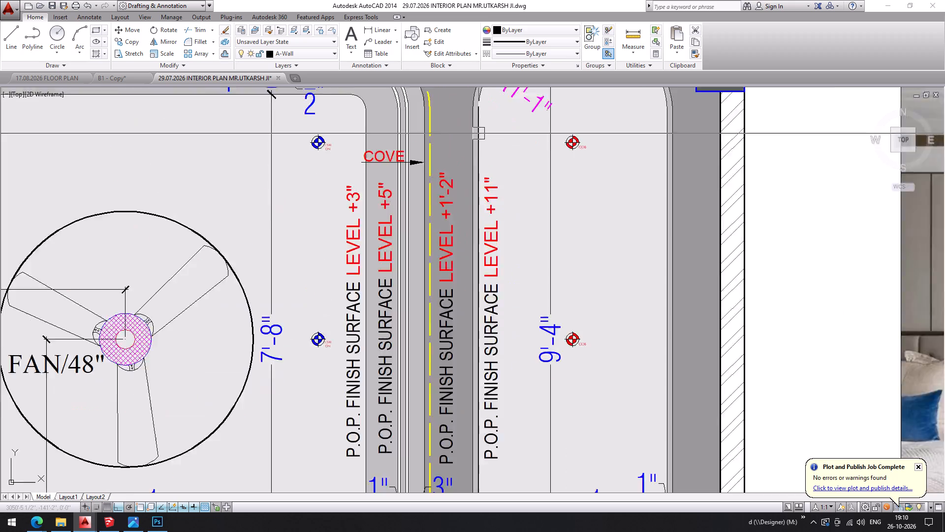
scroll(478, 133, up, 2)
scroll(486, 133, down, 3)
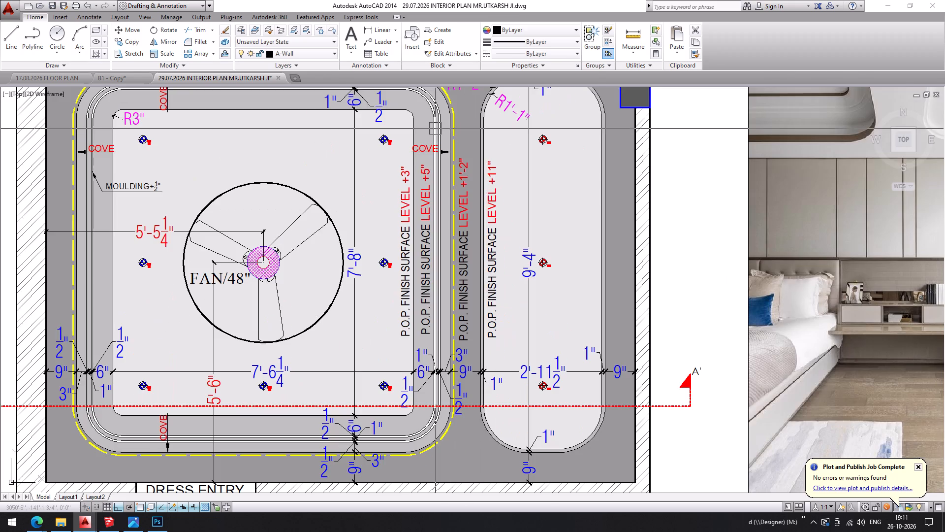
scroll(452, 129, down, 3)
scroll(464, 227, up, 5)
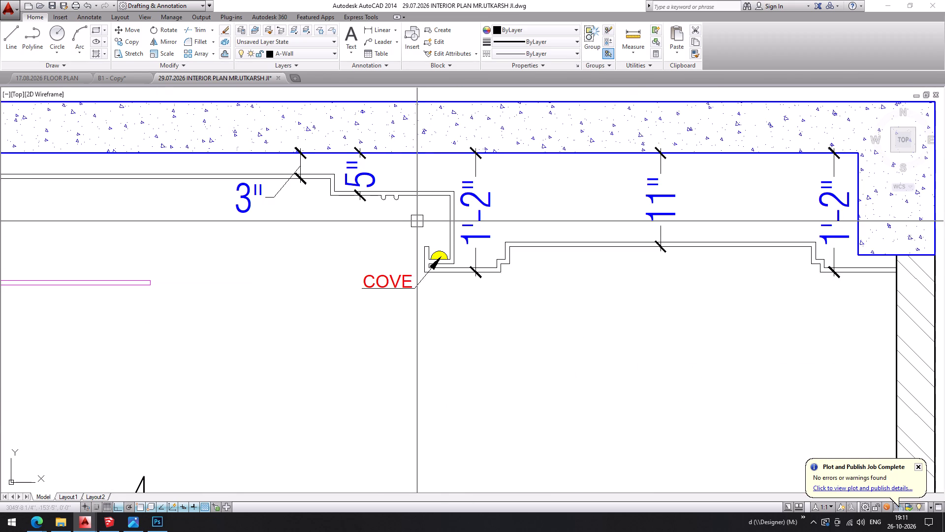
middle_drag(524, 275, 475, 288)
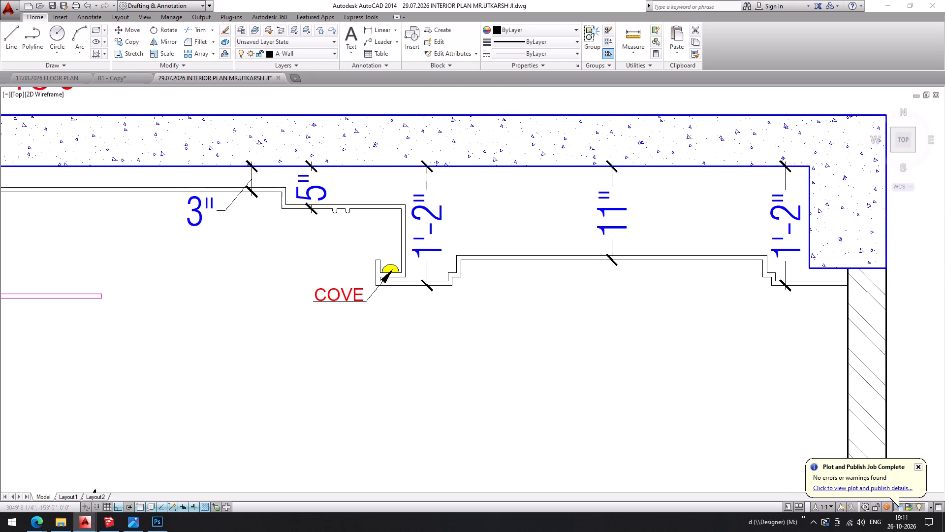
middle_drag(475, 288, 460, 289)
scroll(450, 279, up, 3)
scroll(448, 273, down, 4)
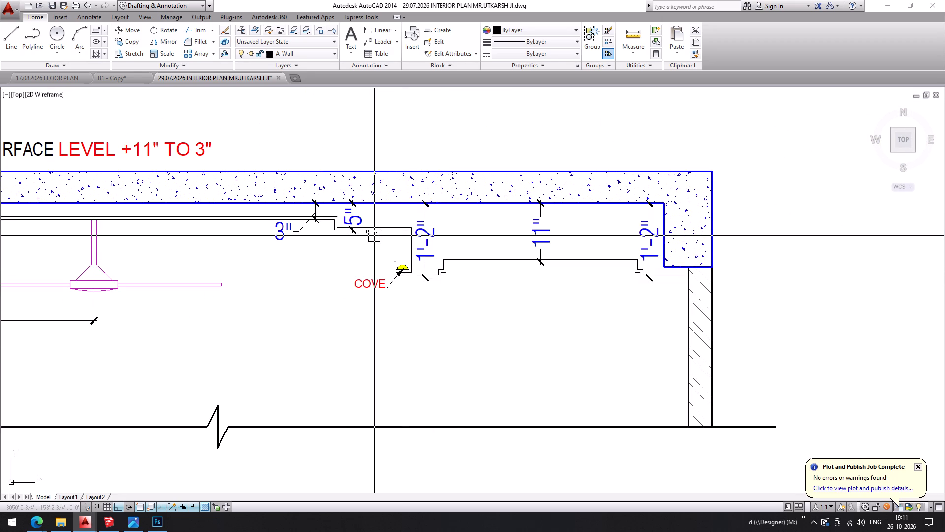
Delete the CURVE SURFACE LEVEL +11" TO 3" note above the bedroom ceiling section.
scroll(357, 233, down, 4)
scroll(325, 223, up, 1)
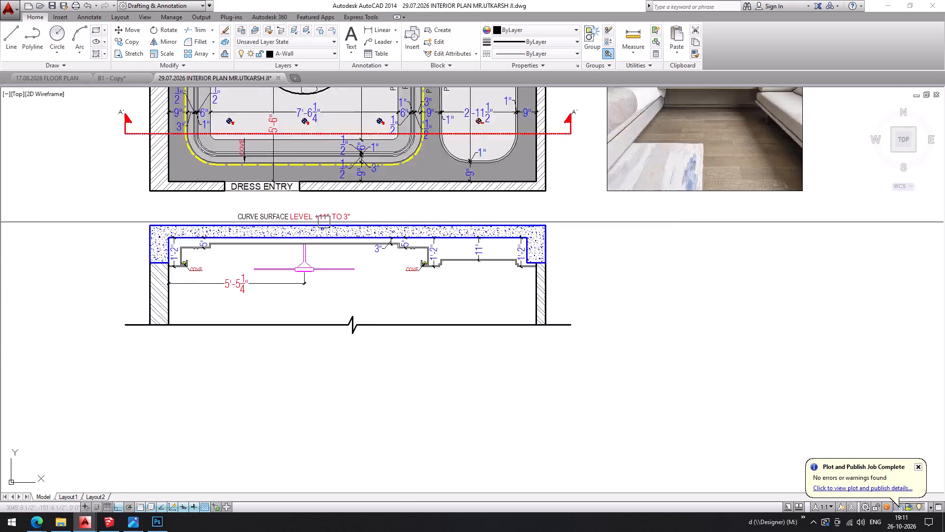
scroll(324, 222, up, 2)
click(321, 215)
key(Delete)
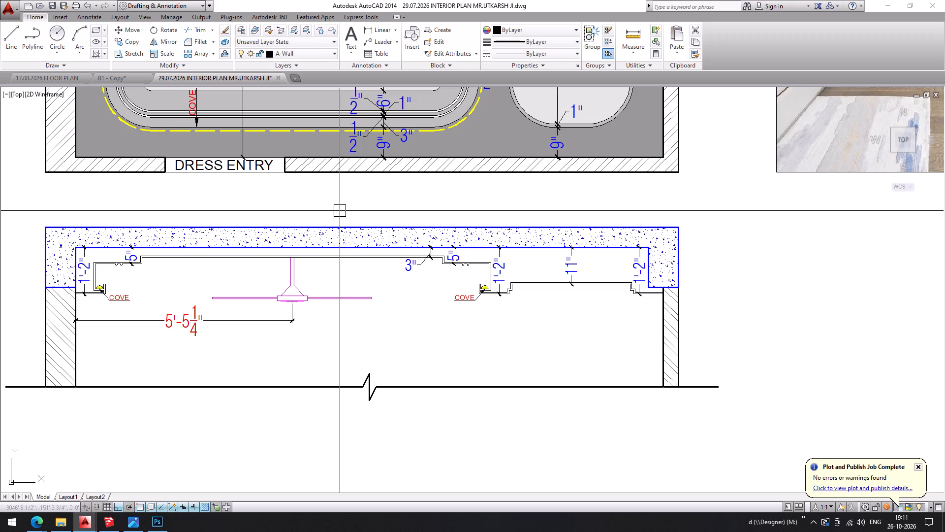
Examine the section's cove detail and the ceiling plan's corner radii, level notes, fan position and border dimensions.
scroll(499, 304, up, 3)
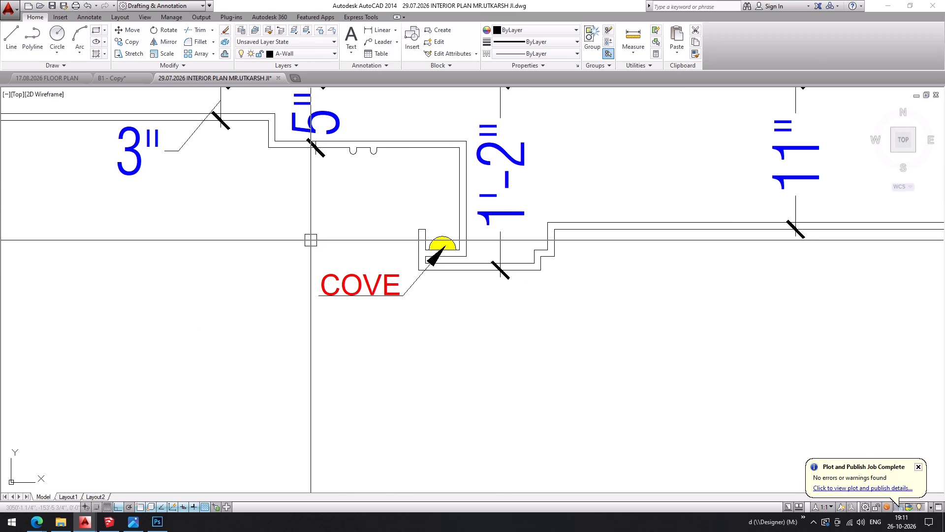
scroll(390, 206, down, 4)
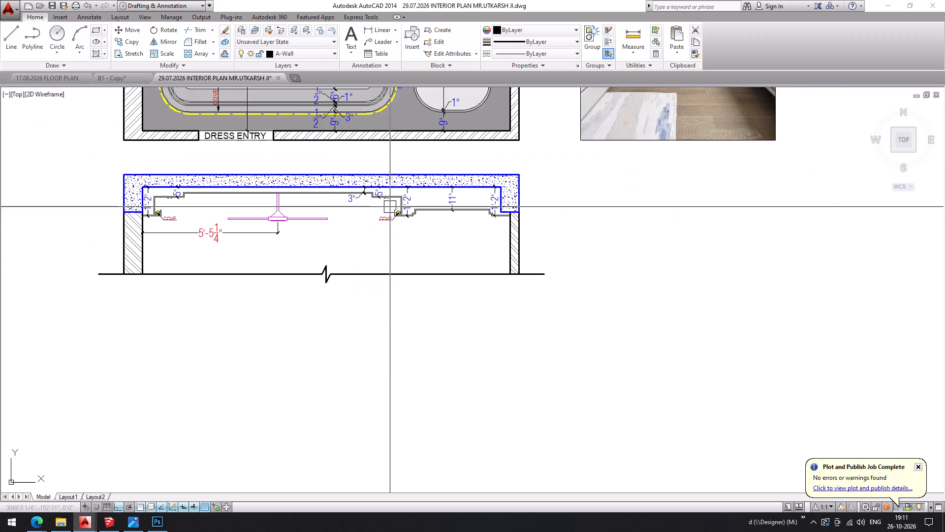
middle_drag(396, 203, 373, 311)
middle_drag(420, 158, 393, 276)
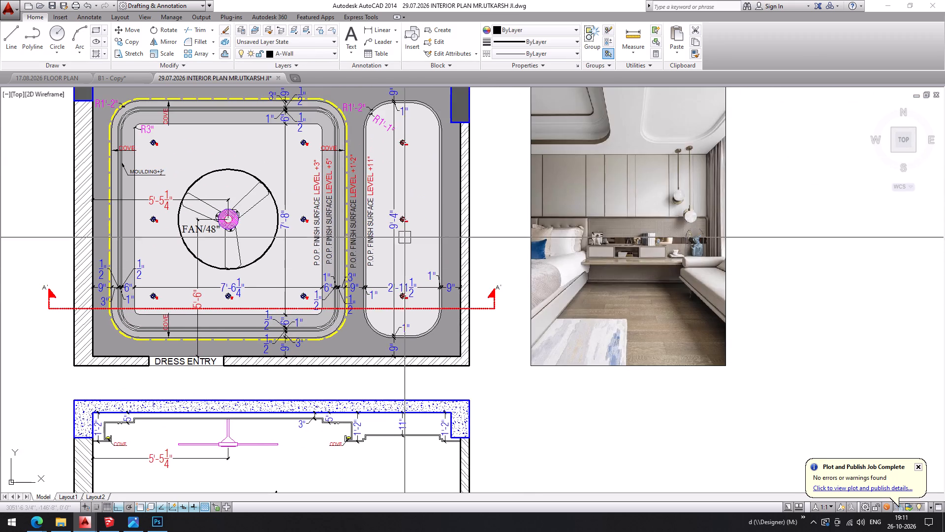
scroll(411, 205, up, 1)
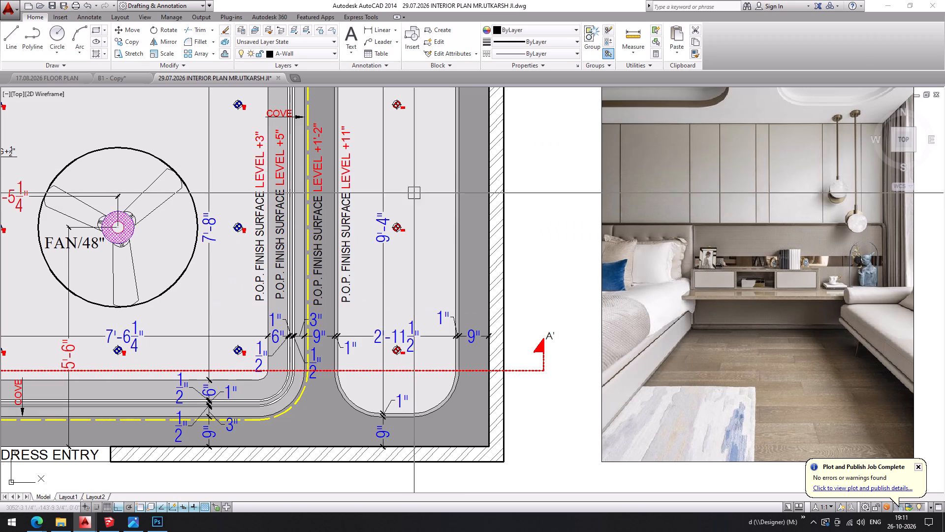
middle_drag(414, 193, 457, 279)
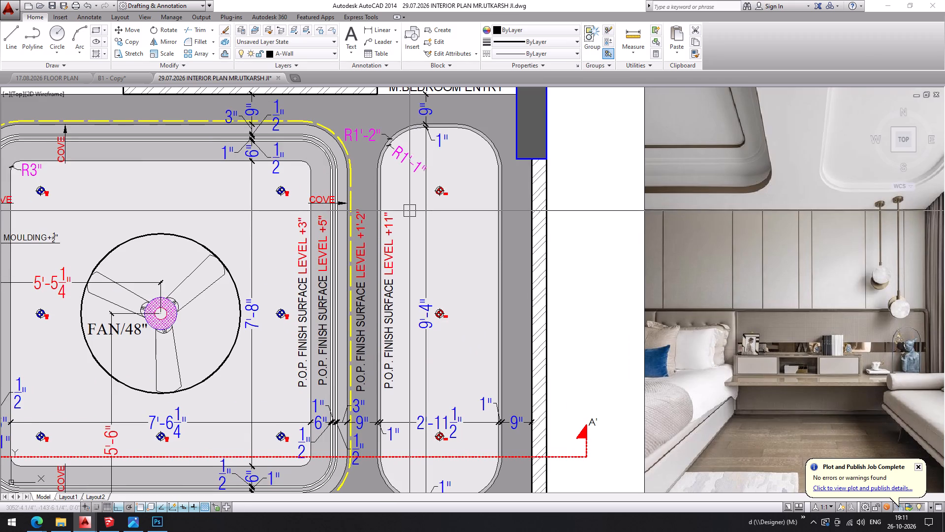
middle_drag(409, 211, 496, 229)
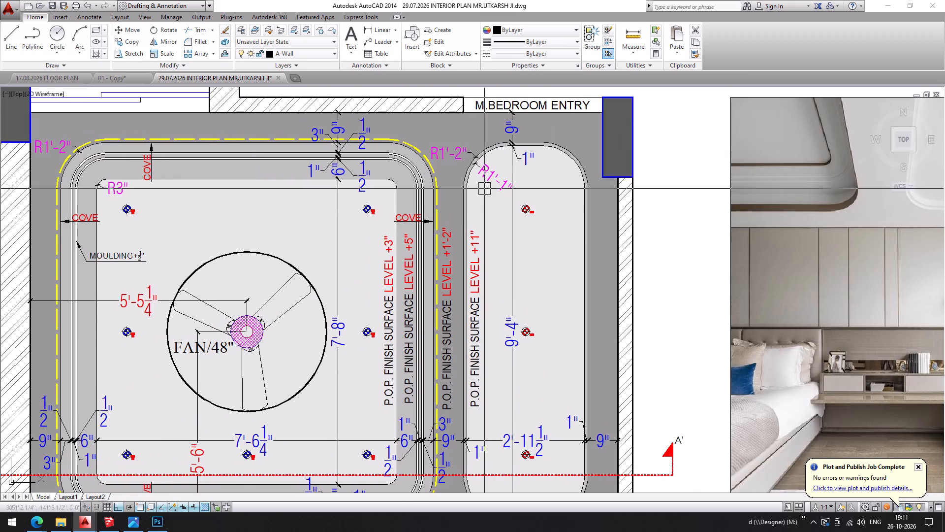
middle_drag(430, 211, 530, 171)
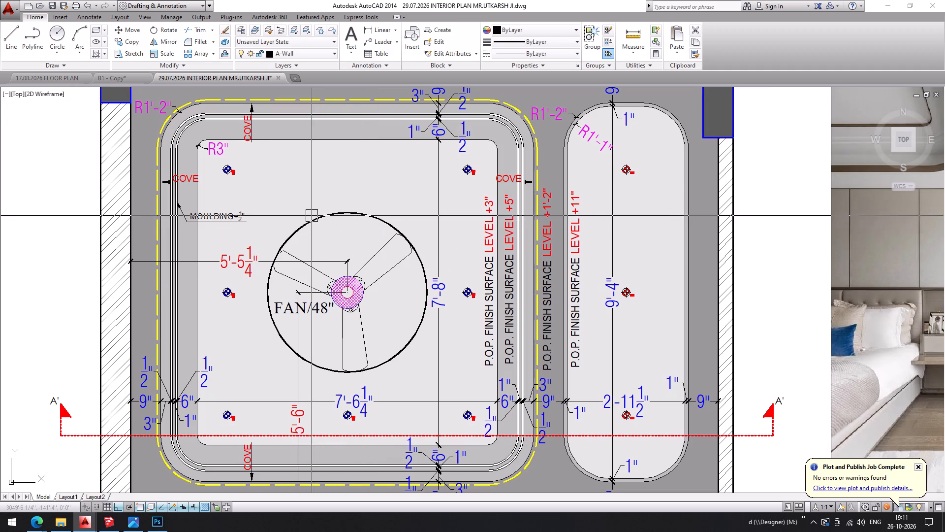
middle_drag(361, 205, 458, 209)
middle_drag(429, 203, 439, 105)
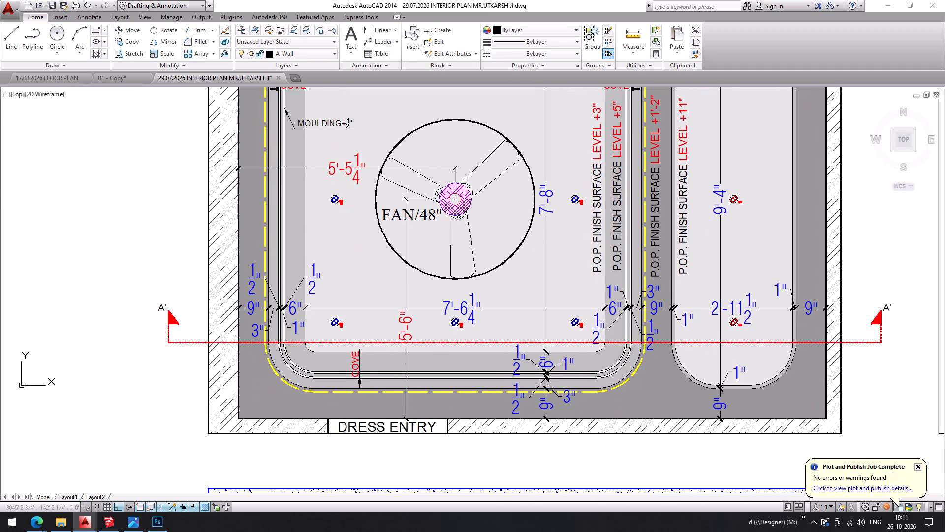
middle_drag(439, 105, 439, 105)
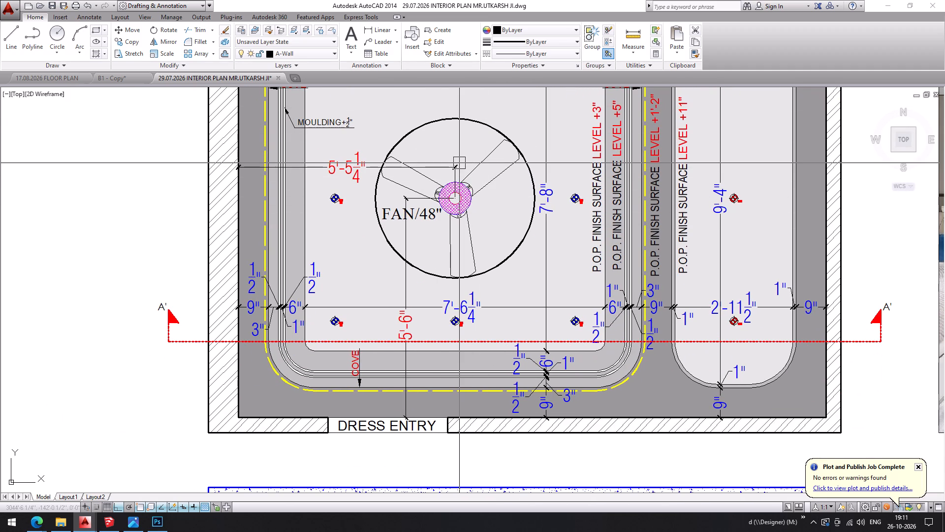
middle_drag(457, 163, 420, 239)
Review the G.F BEDROOM-2 CEILING drawing within its sheet, from the title and plan down to the section.
scroll(457, 164, down, 1)
scroll(421, 219, down, 2)
middle_drag(421, 219, 421, 240)
middle_drag(421, 241, 409, 383)
scroll(421, 246, down, 1)
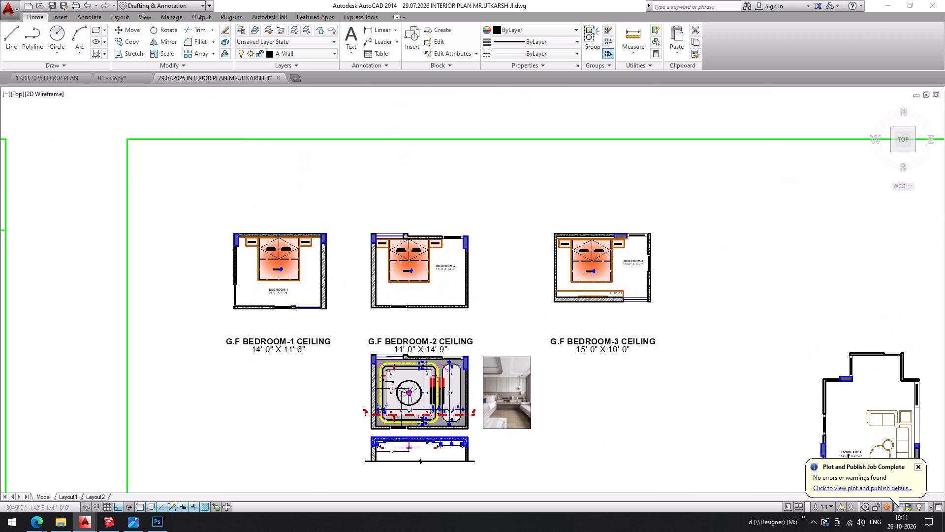
middle_drag(409, 383, 400, 260)
scroll(410, 379, up, 3)
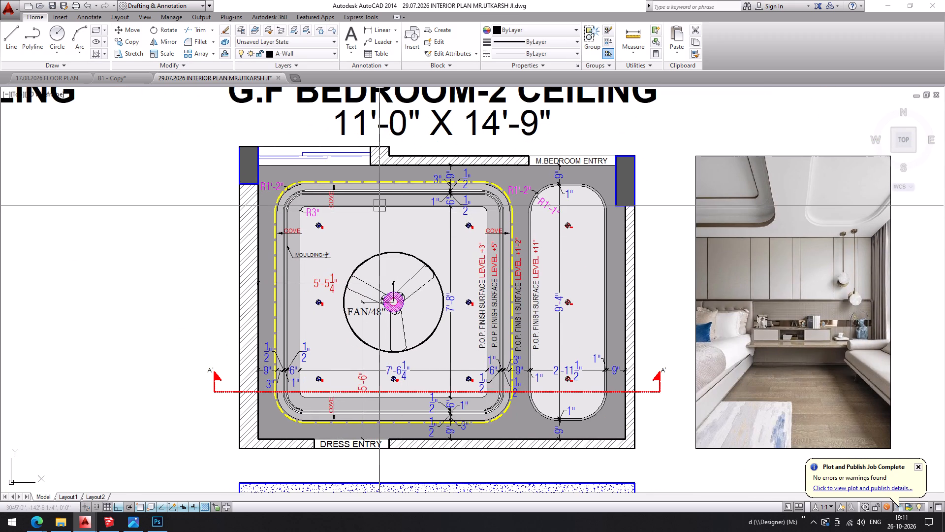
middle_drag(387, 231, 387, 199)
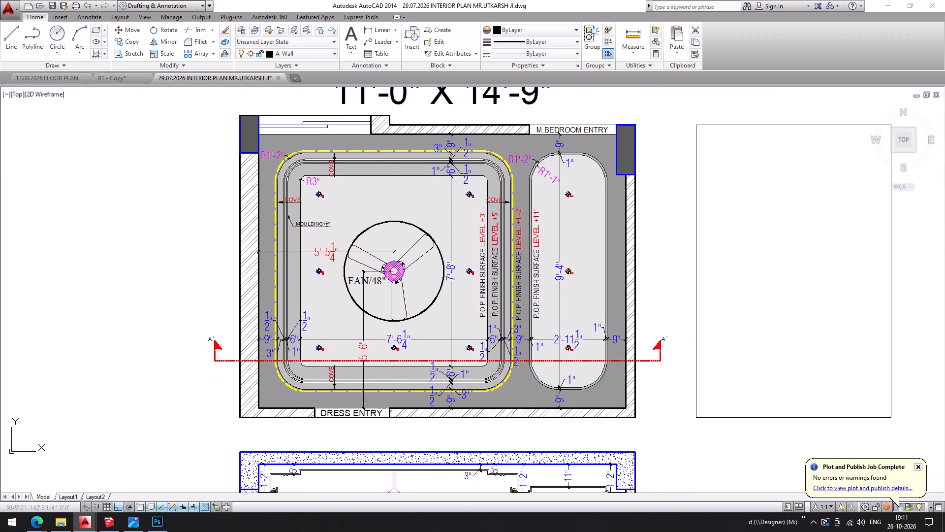
middle_drag(387, 199, 371, 238)
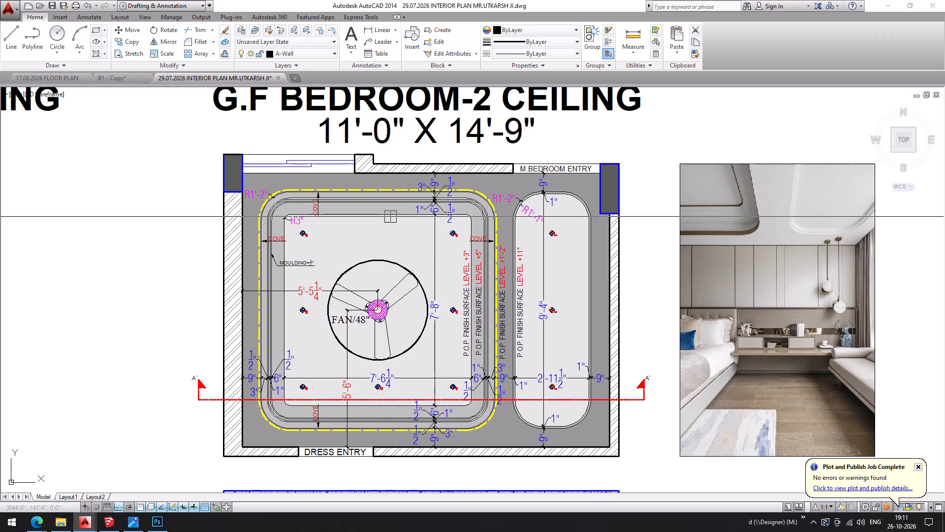
middle_drag(390, 217, 387, 96)
middle_drag(374, 279, 377, 168)
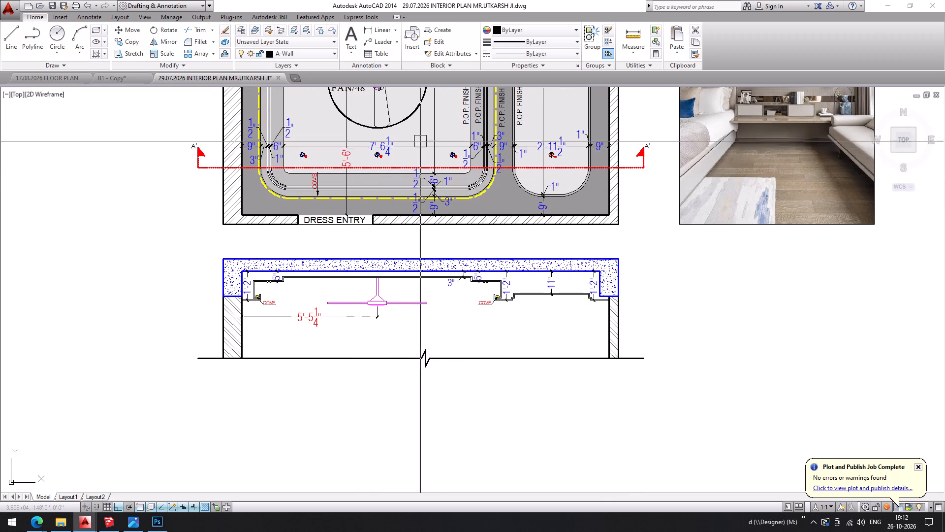
Compare the reference photo's curved ceiling recess and moulding with the bedroom-2 ceiling plan and section.
middle_drag(421, 142, 352, 250)
scroll(421, 142, down, 1)
scroll(518, 154, up, 3)
scroll(702, 141, up, 1)
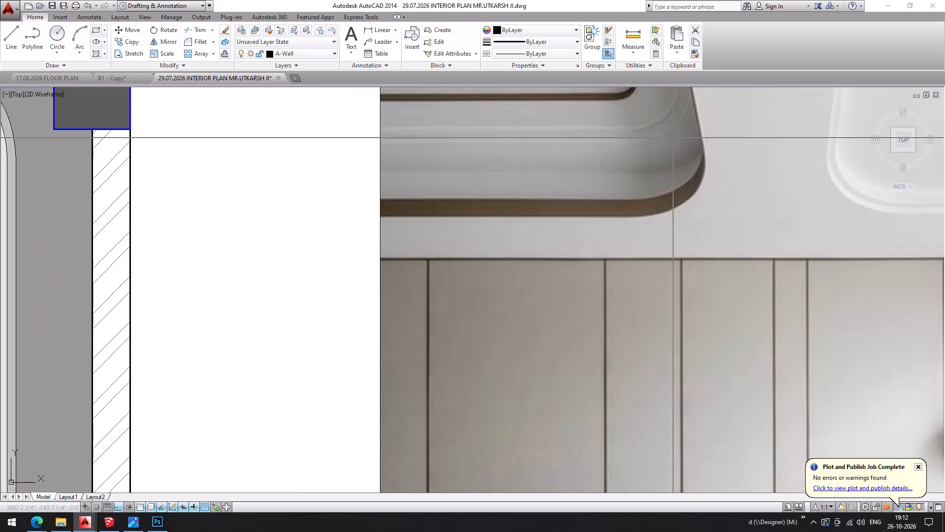
scroll(435, 177, down, 1)
scroll(603, 154, up, 2)
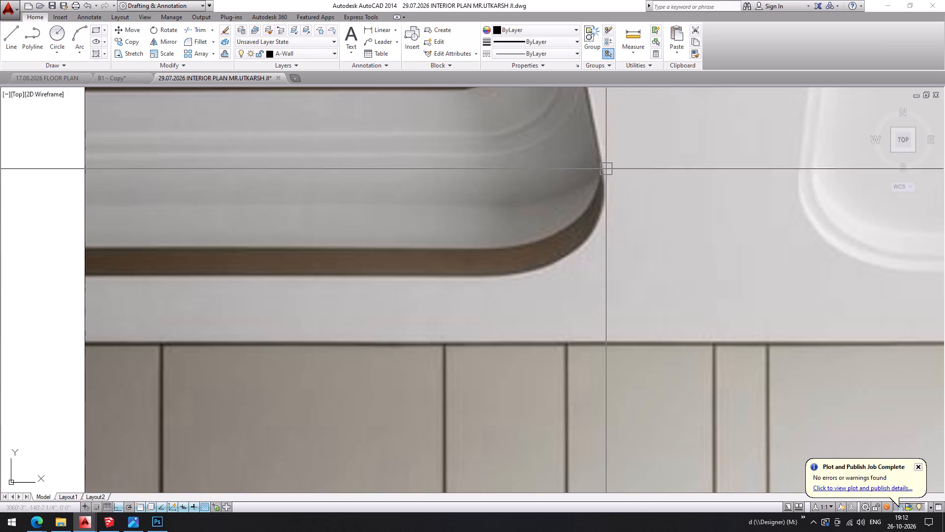
scroll(548, 233, down, 3)
middle_drag(247, 259, 642, 199)
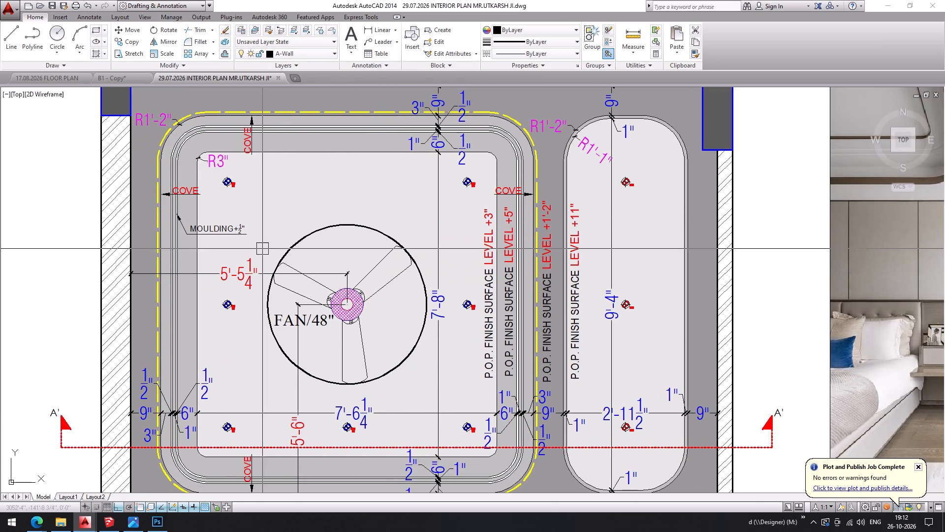
scroll(399, 188, down, 2)
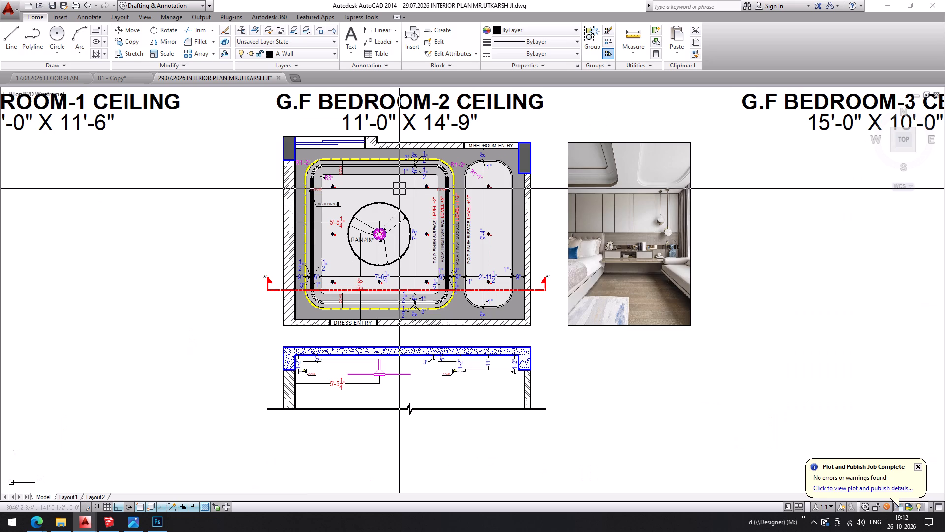
scroll(370, 397, up, 2)
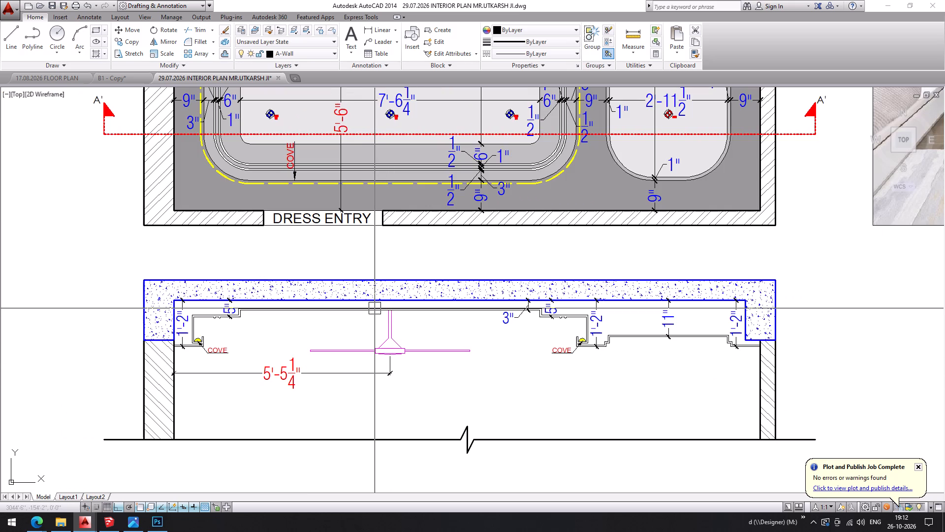
Compare the bedroom-2 ceiling plan's lower border dimensions and cove line with the section's stepped profile.
middle_drag(376, 317, 488, 332)
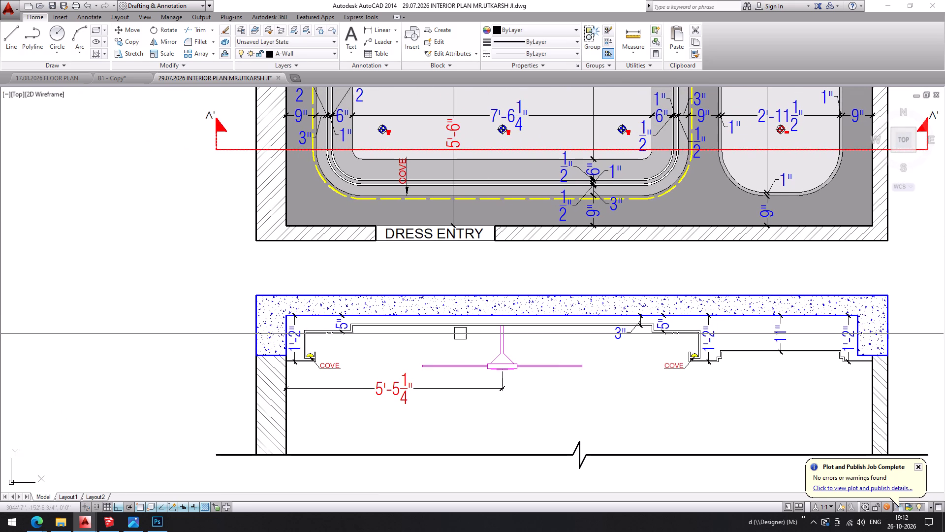
scroll(380, 346, down, 1)
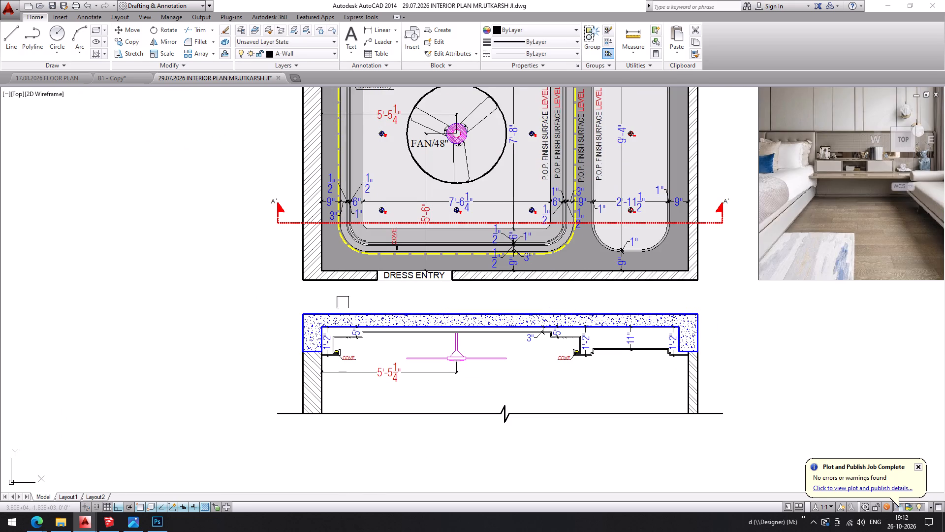
scroll(343, 209, up, 1)
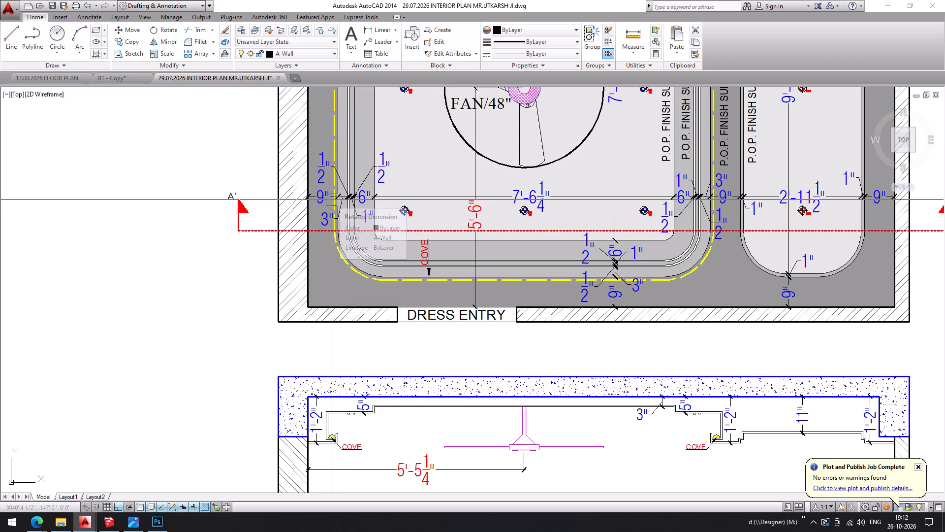
middle_drag(373, 186, 363, 272)
scroll(363, 271, down, 1)
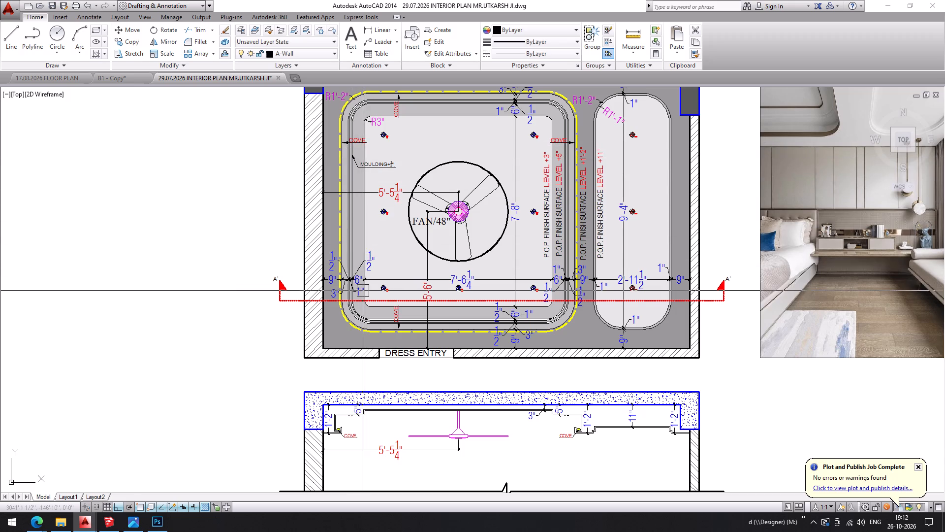
scroll(363, 290, up, 3)
scroll(350, 245, down, 2)
middle_drag(350, 245, 353, 82)
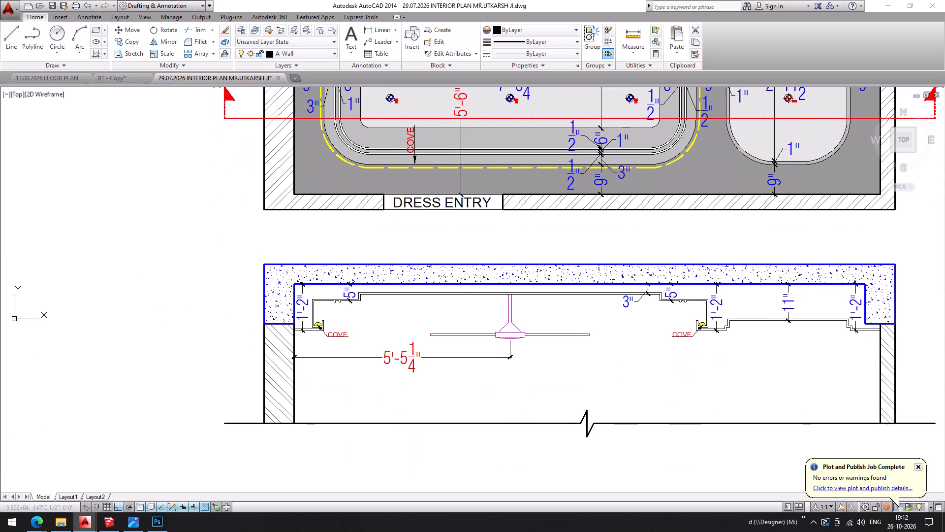
middle_drag(353, 82, 352, 194)
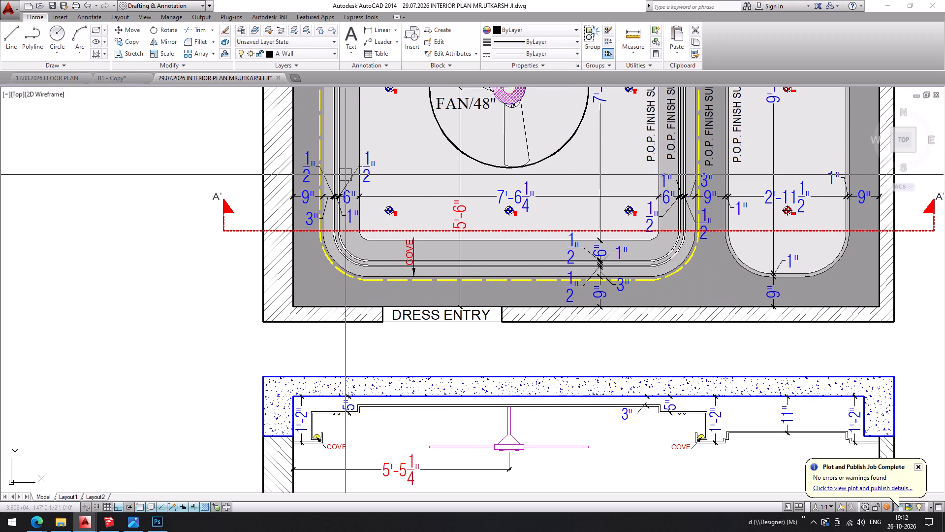
scroll(345, 180, up, 2)
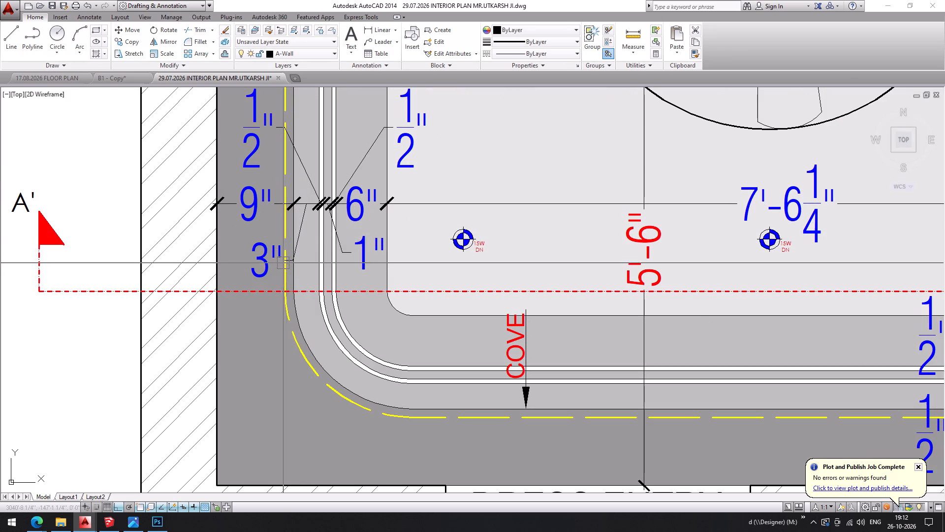
scroll(503, 192, down, 2)
middle_drag(503, 192, 358, 227)
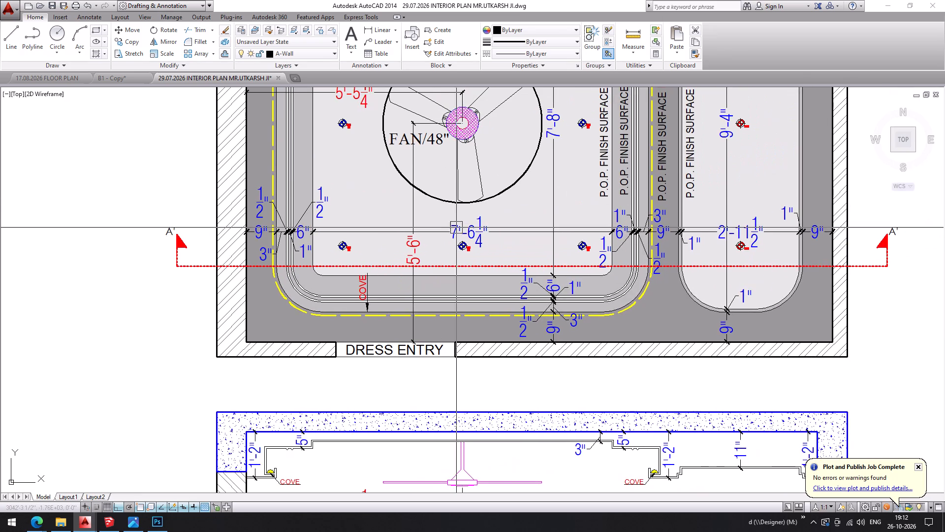
middle_drag(501, 215, 405, 322)
middle_drag(409, 193, 408, 311)
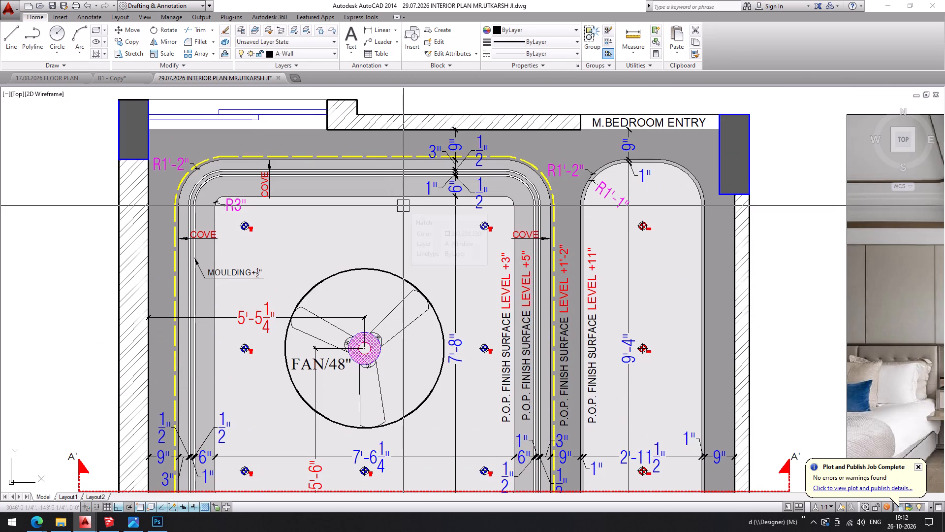
Examine the reference photo's curved ceiling recess and moulding against the bedroom-2 plan's rounded corners.
middle_drag(275, 217, 382, 185)
scroll(382, 183, down, 2)
middle_drag(382, 183, 198, 216)
scroll(382, 183, down, 1)
scroll(346, 214, up, 3)
scroll(455, 206, up, 2)
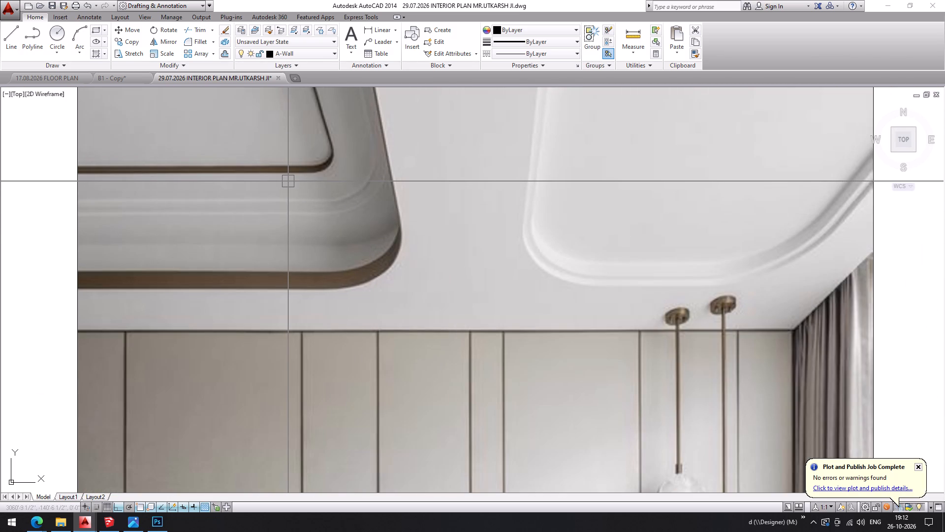
middle_drag(307, 178, 684, 174)
scroll(307, 178, down, 2)
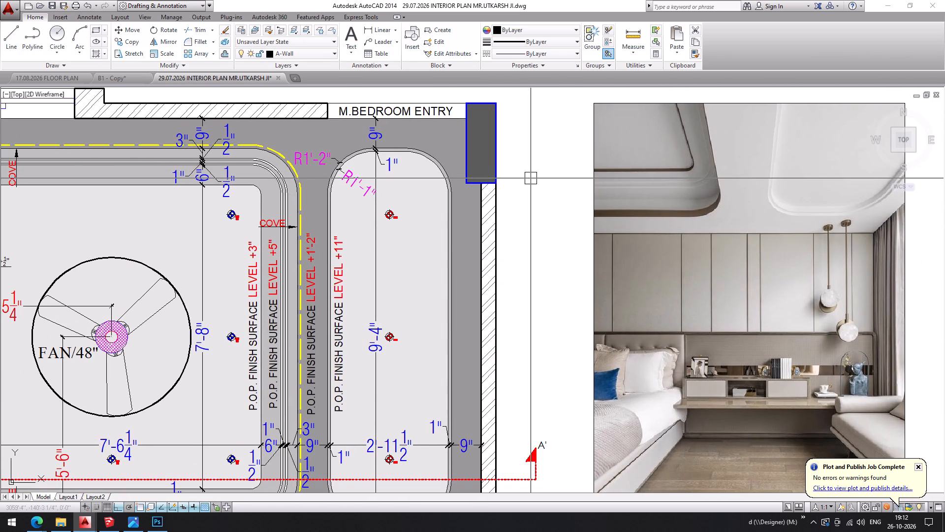
scroll(693, 206, up, 3)
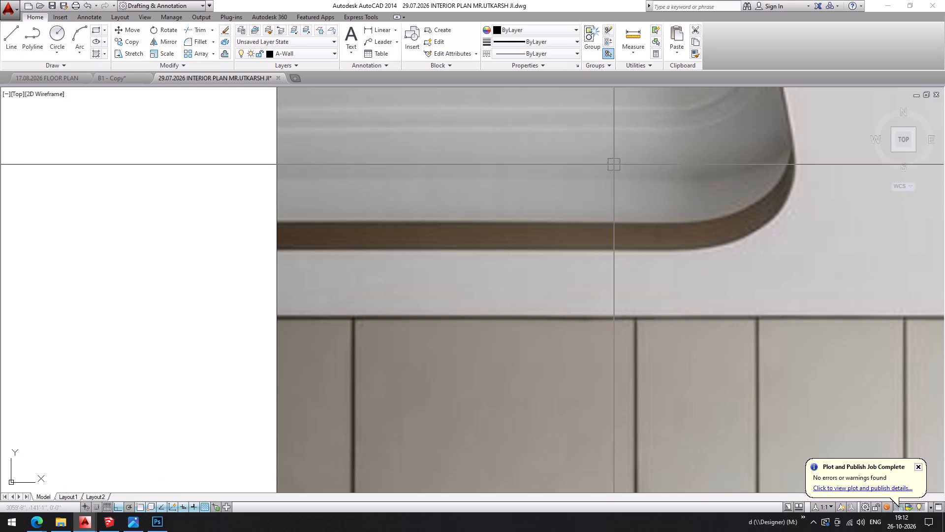
middle_drag(614, 165, 542, 290)
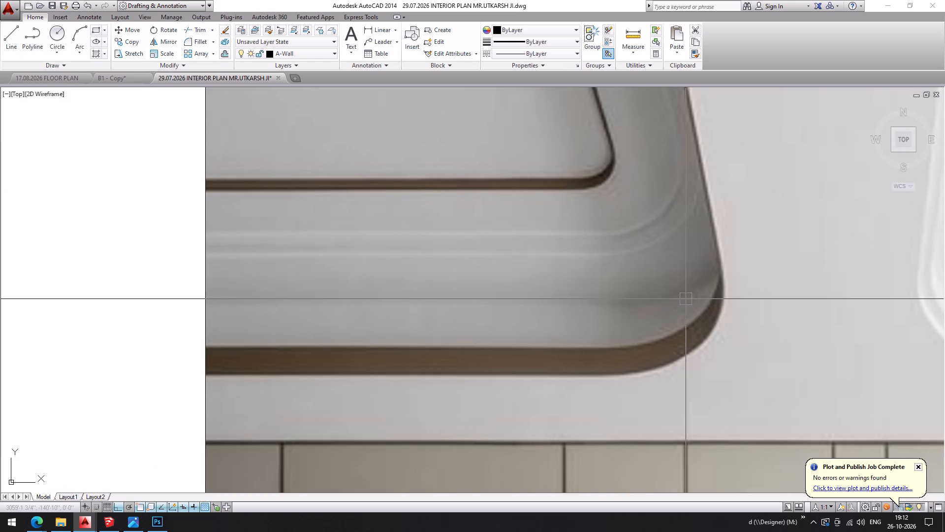
scroll(409, 274, down, 3)
middle_drag(409, 274, 693, 262)
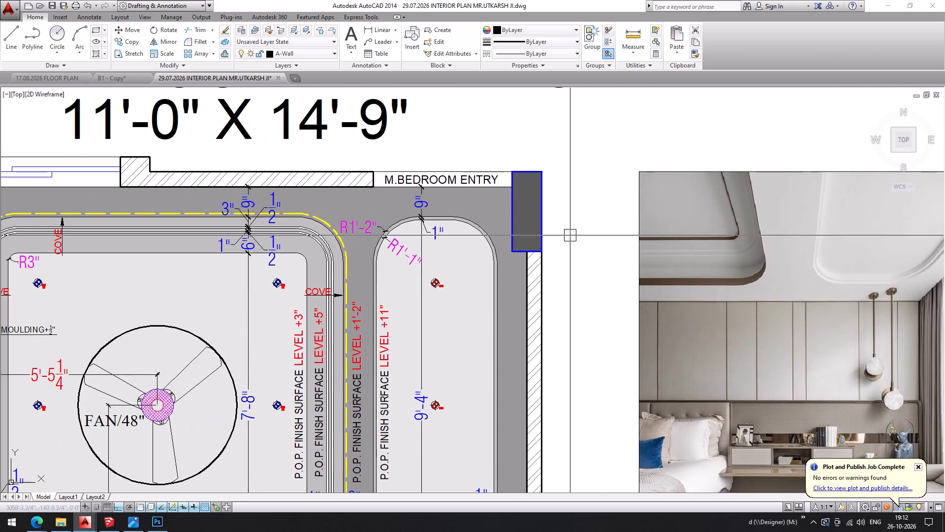
Check the bedroom-2 ceiling plan's fan position, cove and moulding notes, corner radii and P.O.P. level notes.
scroll(569, 235, down, 2)
middle_drag(569, 235, 760, 157)
scroll(556, 282, up, 2)
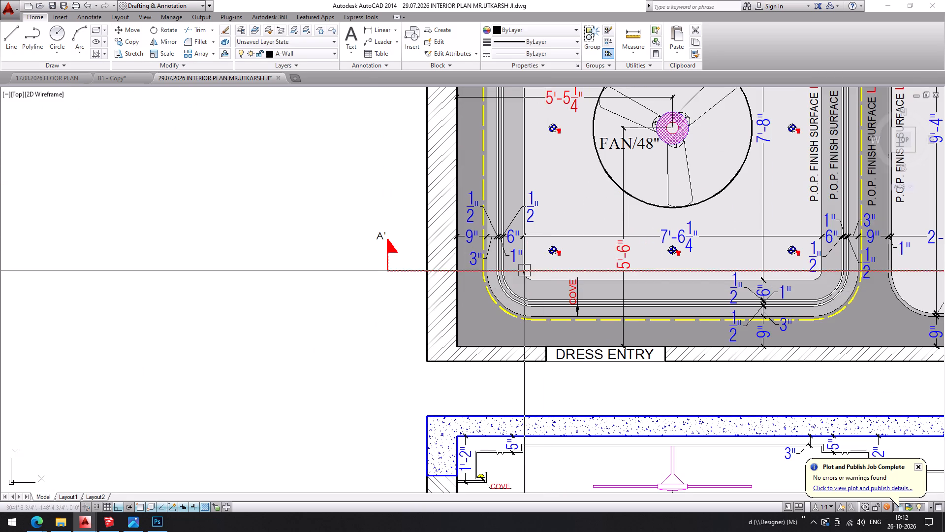
middle_drag(555, 241, 300, 342)
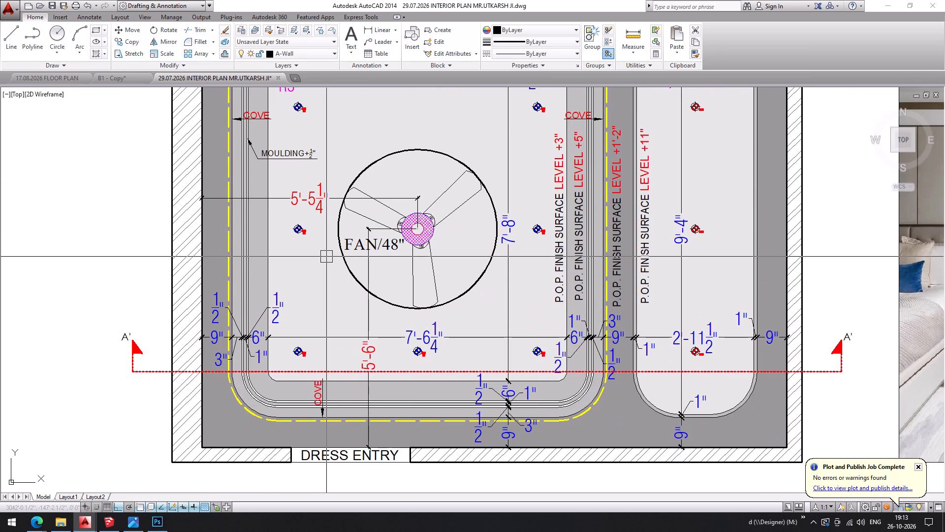
middle_drag(306, 249, 308, 278)
scroll(306, 250, down, 1)
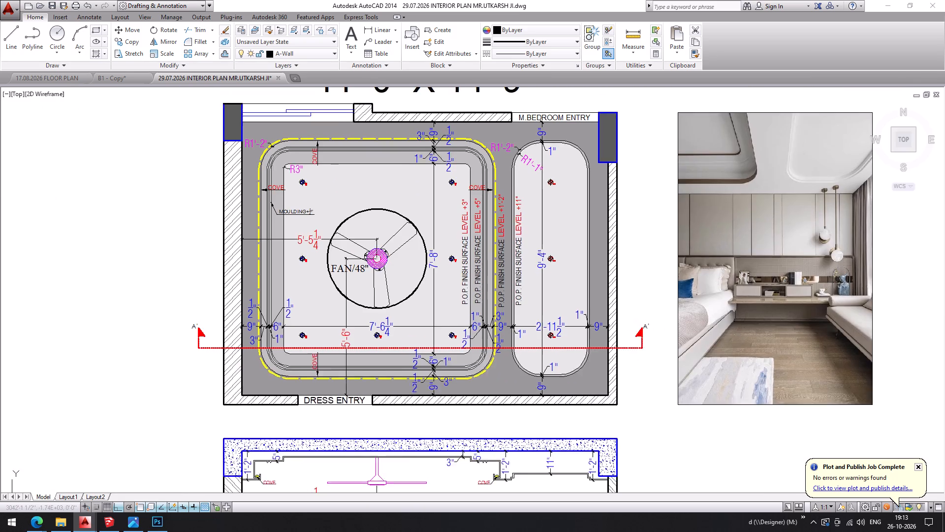
middle_drag(308, 278, 315, 315)
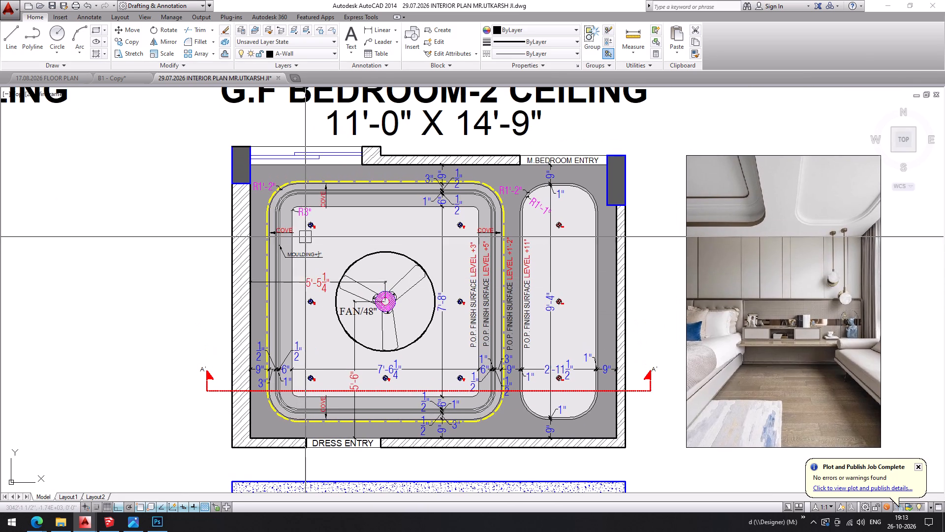
scroll(357, 226, up, 2)
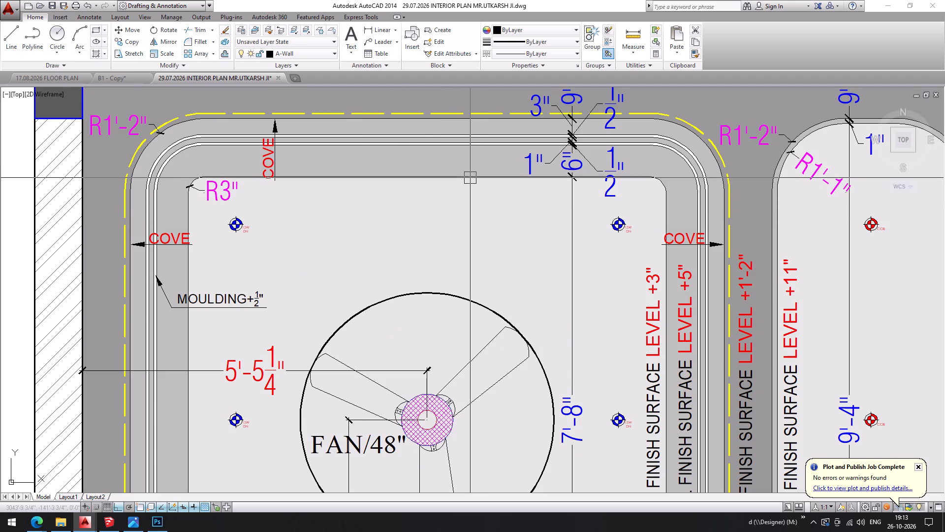
scroll(476, 179, down, 2)
scroll(445, 178, up, 1)
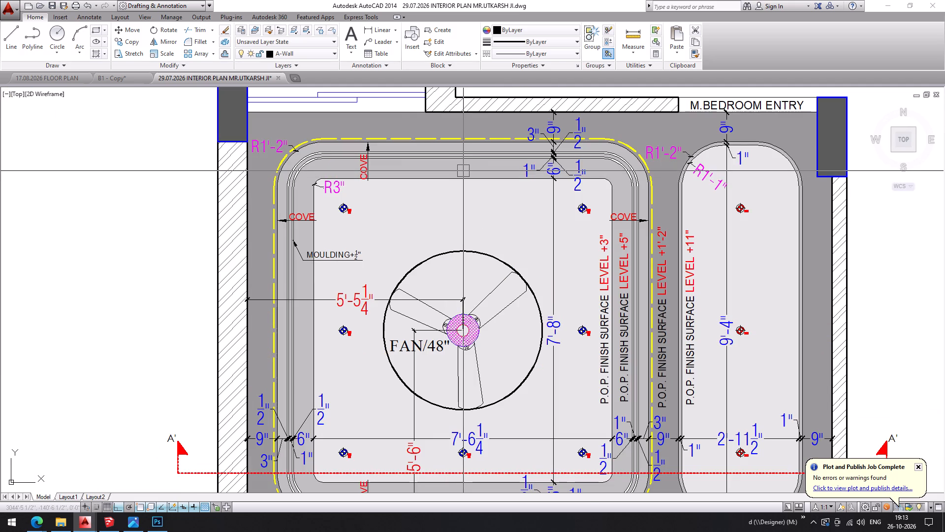
scroll(448, 182, down, 2)
scroll(441, 192, up, 1)
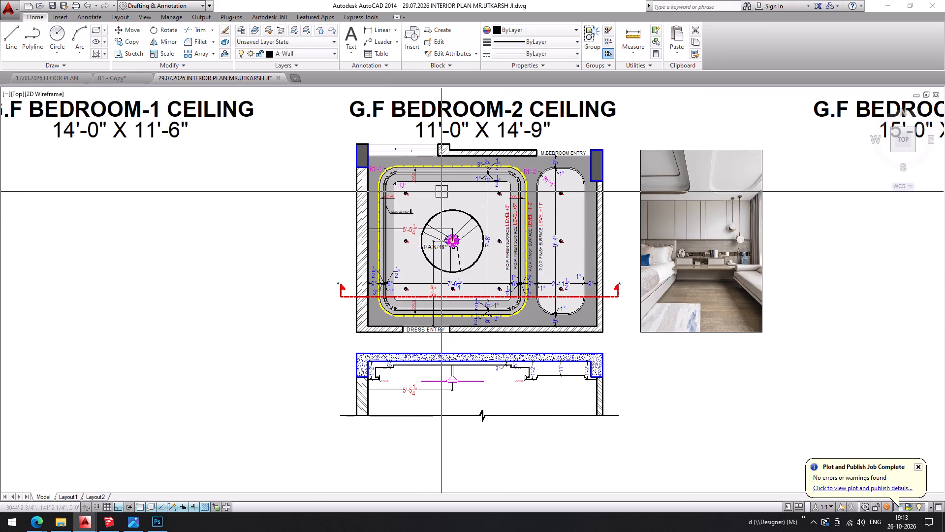
Review the whole G.F BEDROOM-2 CEILING drawing once more alongside its section and reference photo.
middle_drag(492, 243, 409, 155)
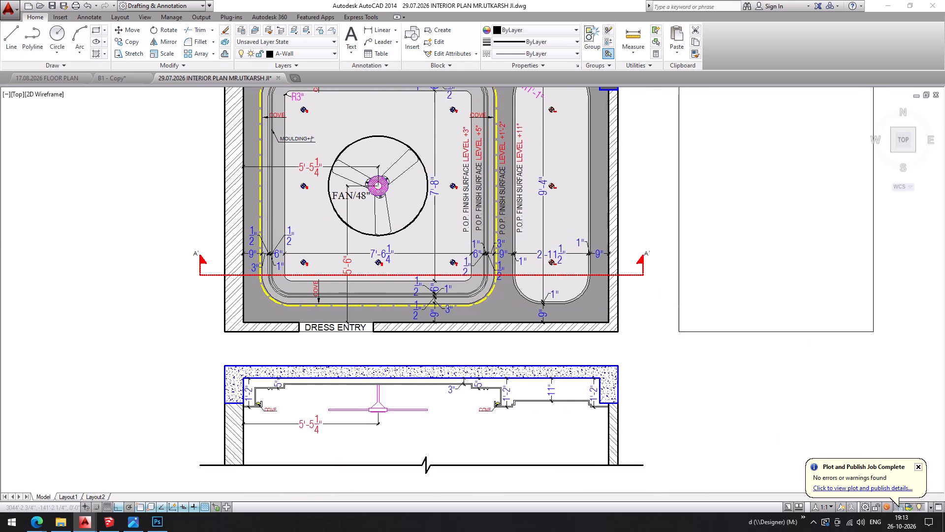
middle_drag(409, 155, 405, 148)
middle_drag(387, 169, 338, 212)
middle_drag(365, 197, 279, 263)
scroll(670, 178, up, 2)
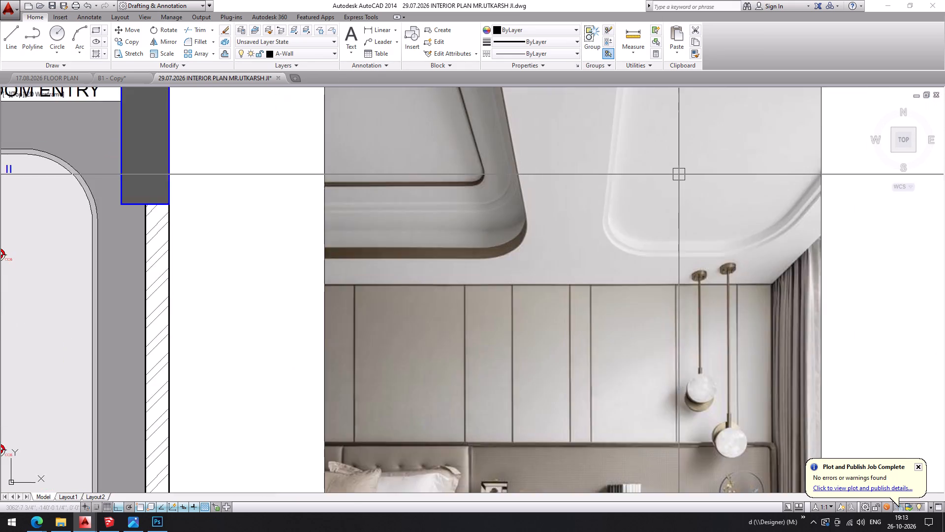
scroll(679, 174, up, 1)
scroll(650, 216, down, 5)
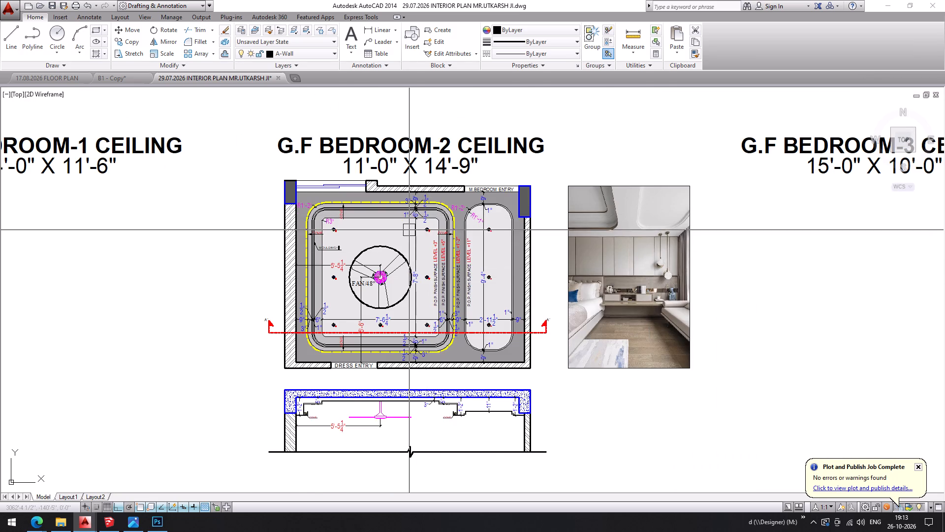
scroll(409, 230, up, 1)
middle_drag(347, 246, 393, 218)
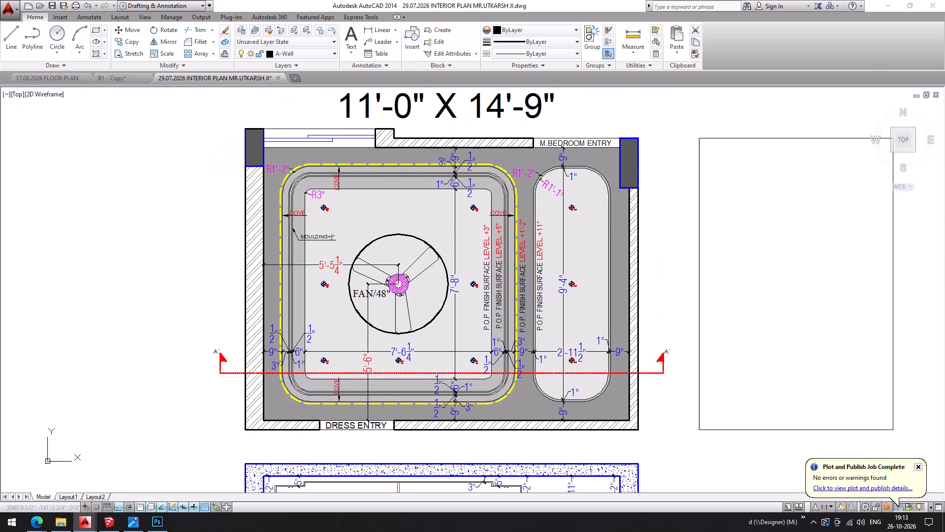
middle_drag(393, 218, 433, 191)
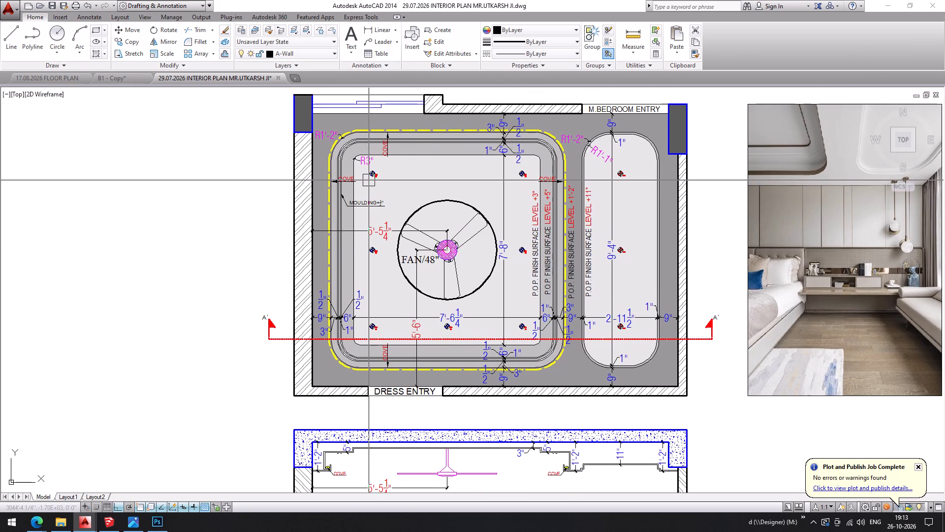
middle_drag(369, 180, 443, 200)
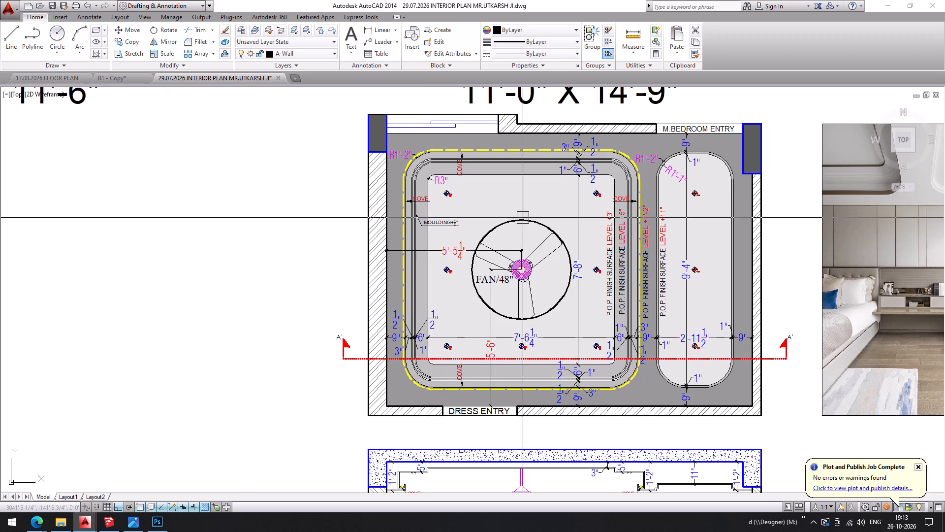
middle_drag(522, 218, 406, 222)
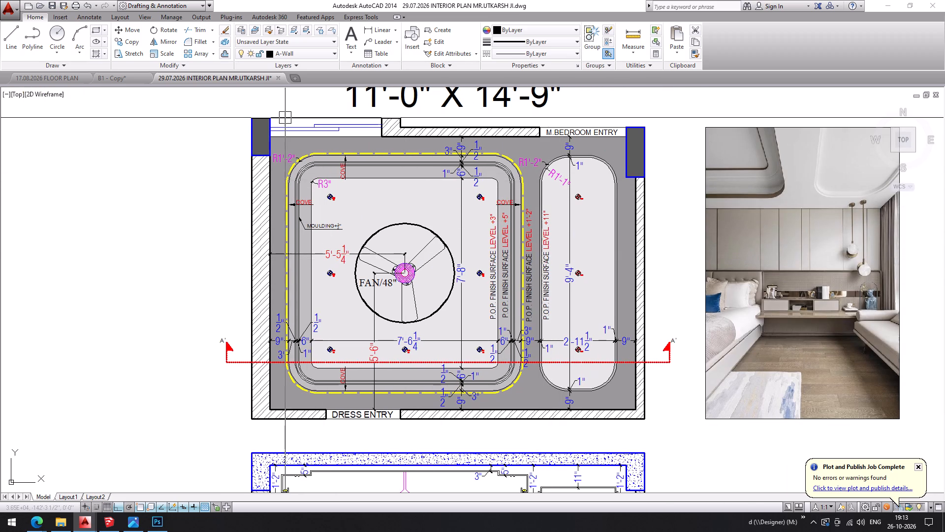
Close the 29.07.2026 interior plan drawing, saving its changes.
click(281, 78)
click(461, 280)
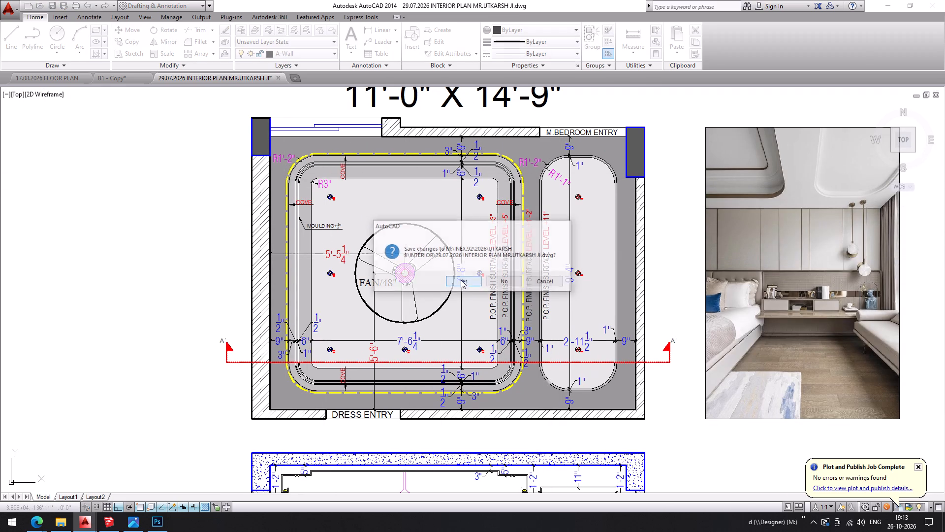
Switch to the YouTube results in Edge and open the tutorial on using Levels to correct colour temperature (white balance) in Photoshop.
key(alt+Tab)
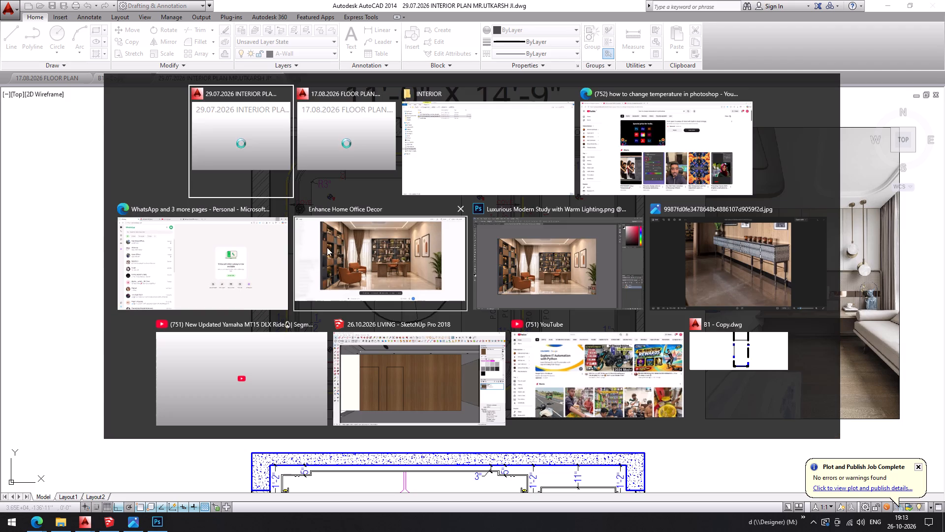
alt+click(638, 125)
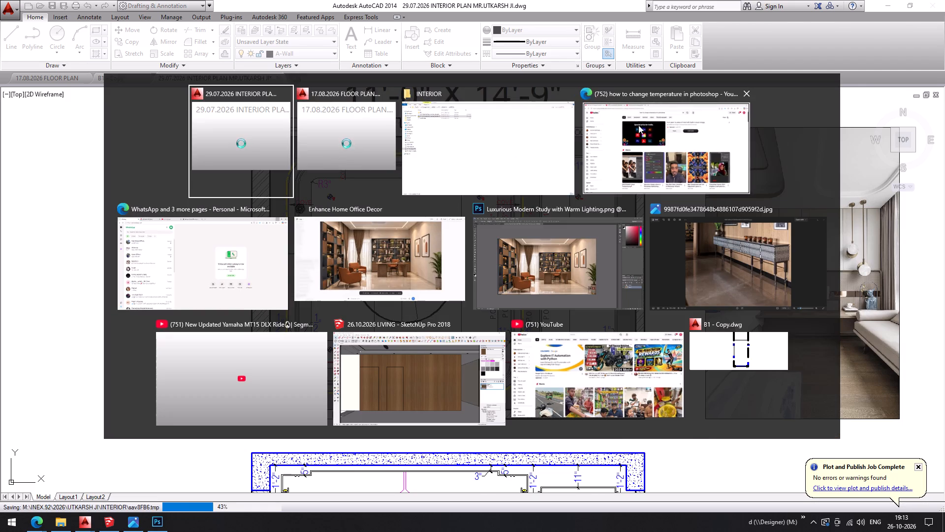
scroll(383, 165, down, 4)
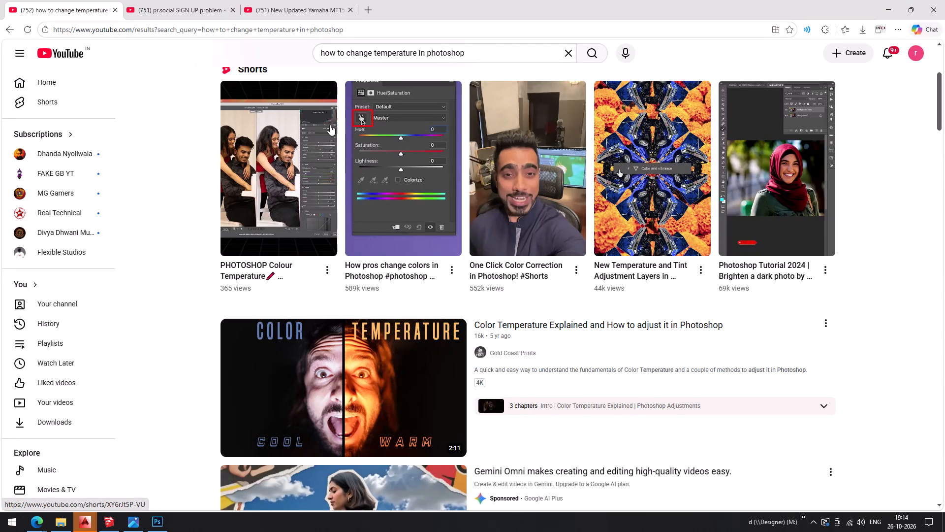
scroll(410, 126, down, 5)
scroll(274, 133, down, 5)
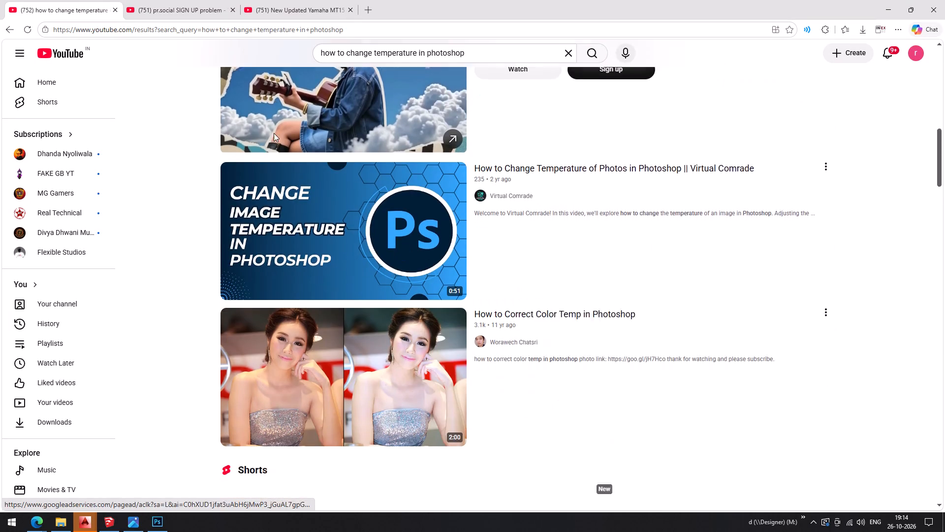
scroll(152, 109, down, 10)
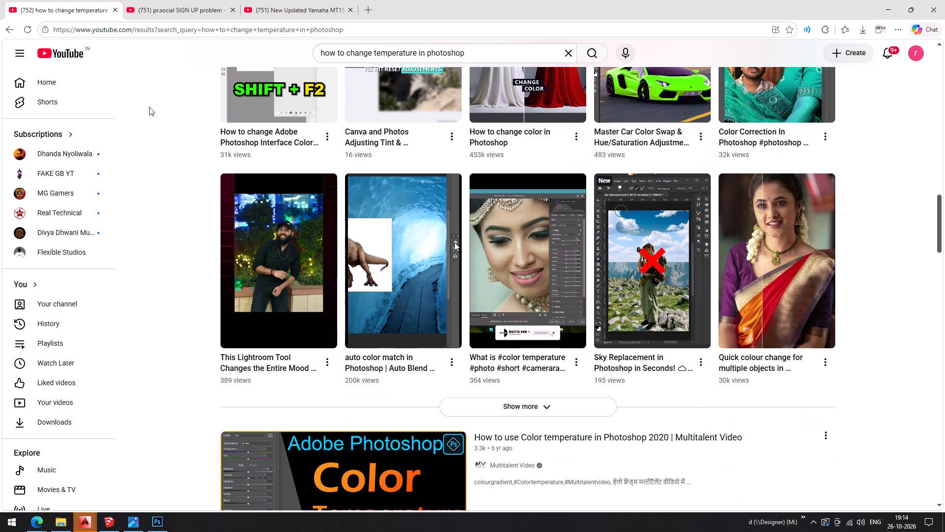
scroll(159, 98, down, 6)
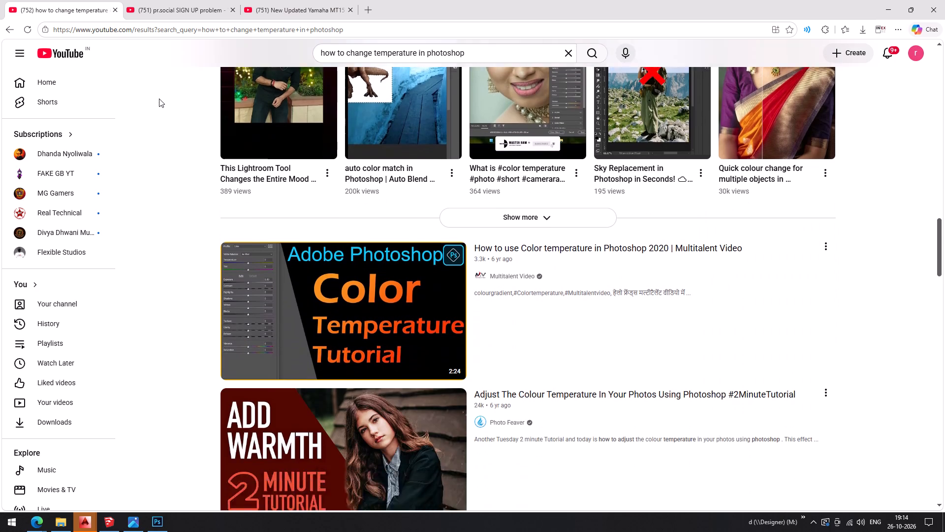
scroll(158, 91, down, 6)
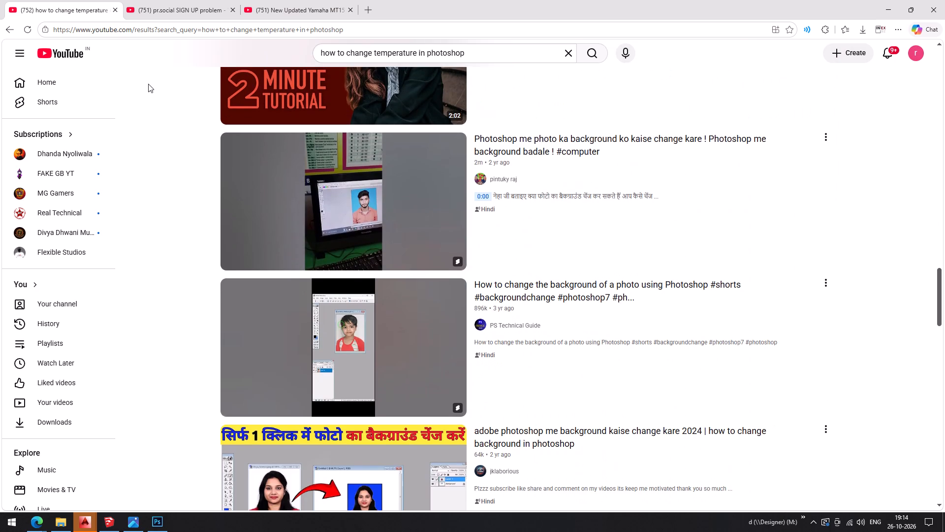
scroll(148, 84, down, 11)
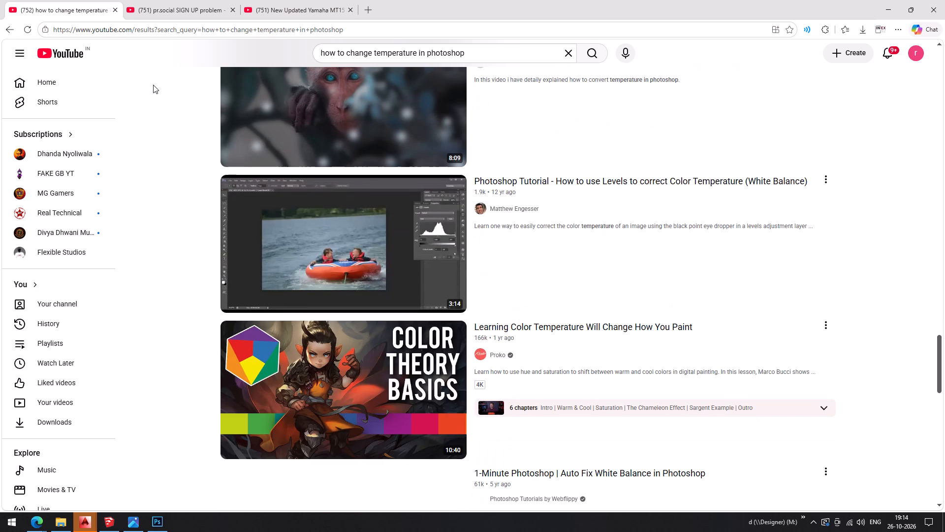
click(346, 248)
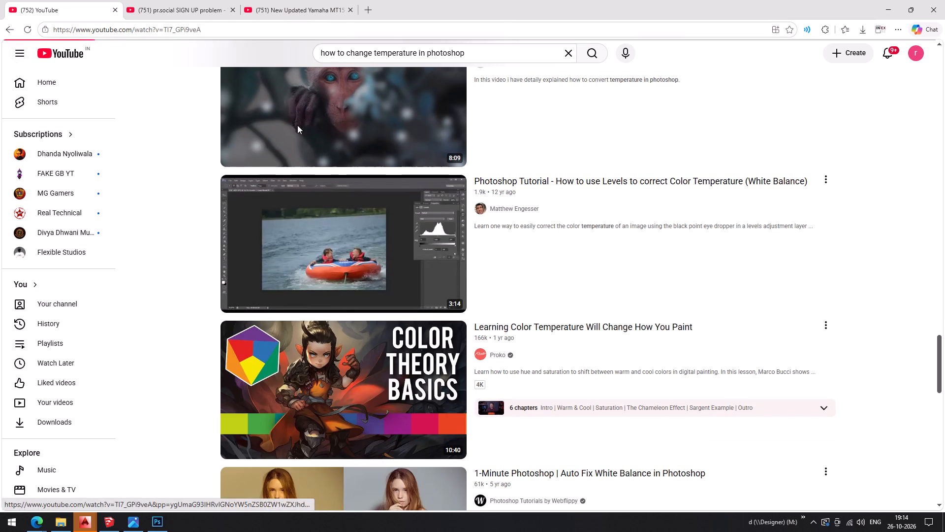
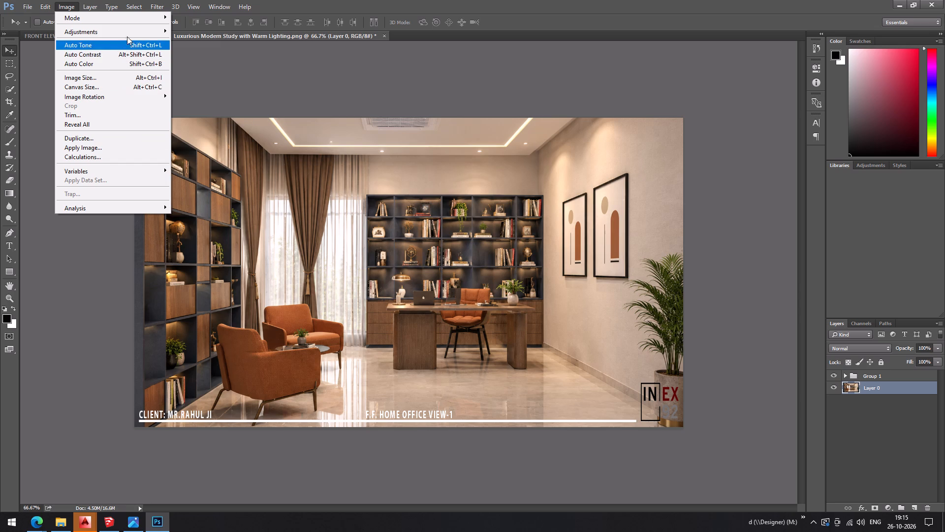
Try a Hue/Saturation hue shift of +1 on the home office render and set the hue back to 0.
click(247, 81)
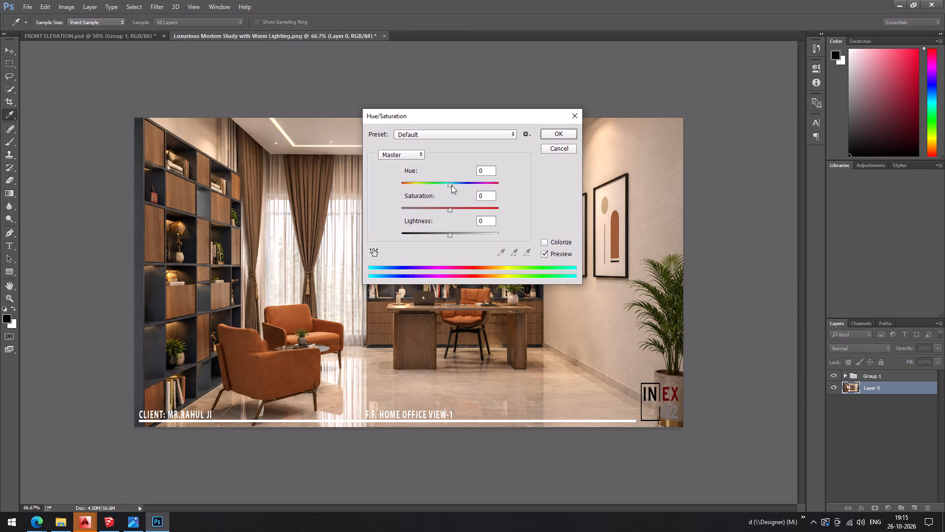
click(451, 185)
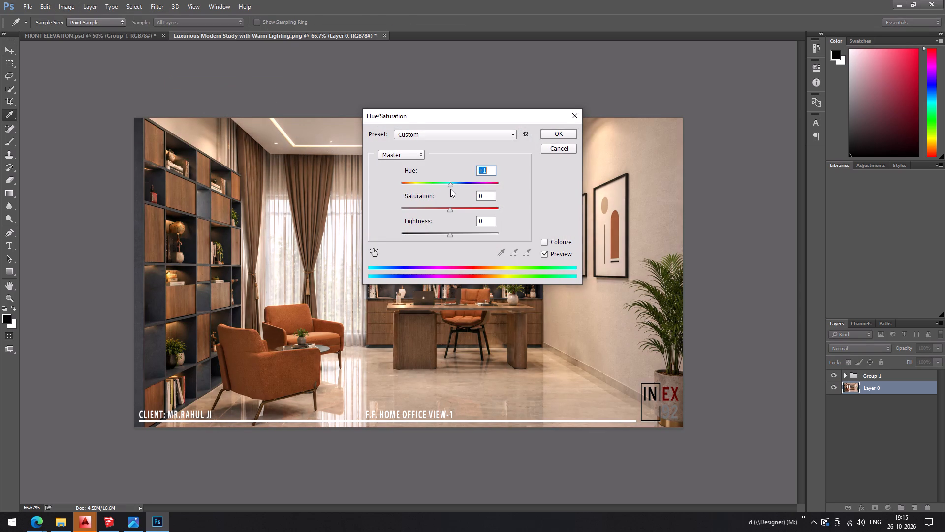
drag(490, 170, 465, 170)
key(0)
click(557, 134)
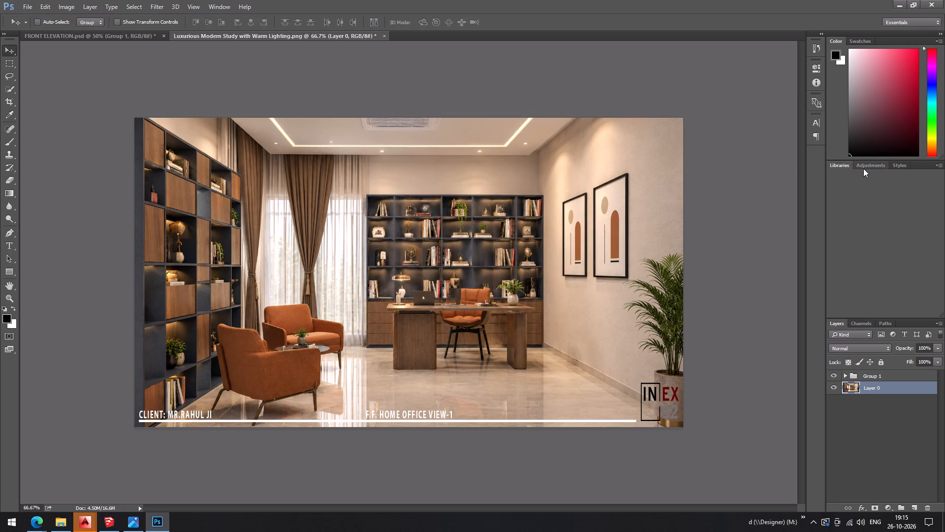
Add a Curves adjustment layer directly above the home office image layer.
click(864, 168)
click(876, 184)
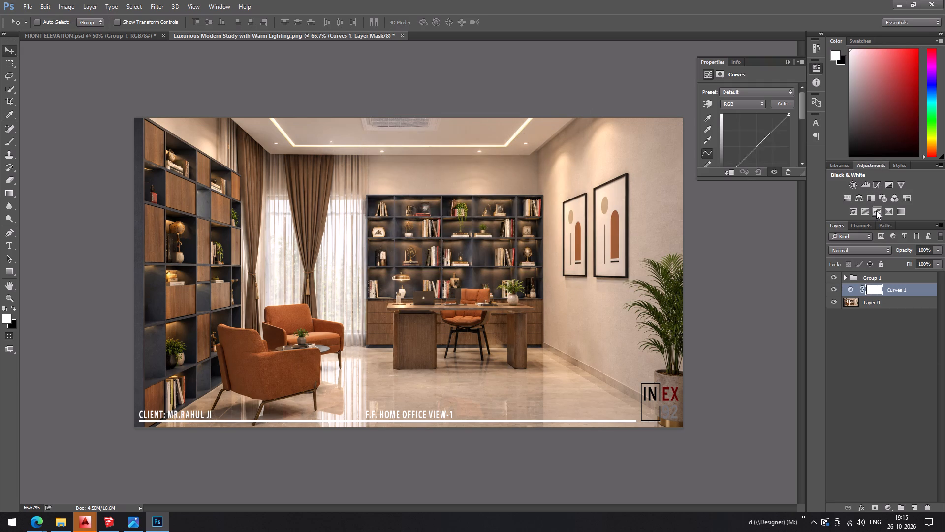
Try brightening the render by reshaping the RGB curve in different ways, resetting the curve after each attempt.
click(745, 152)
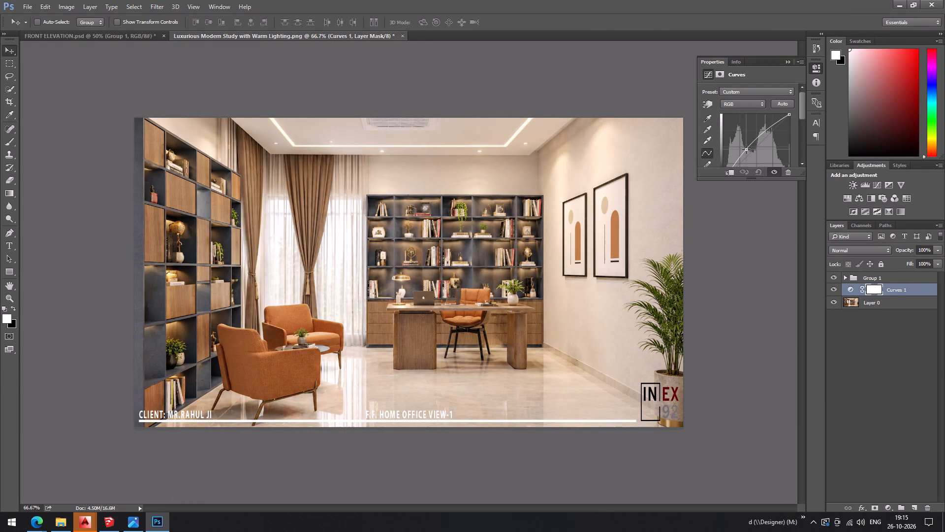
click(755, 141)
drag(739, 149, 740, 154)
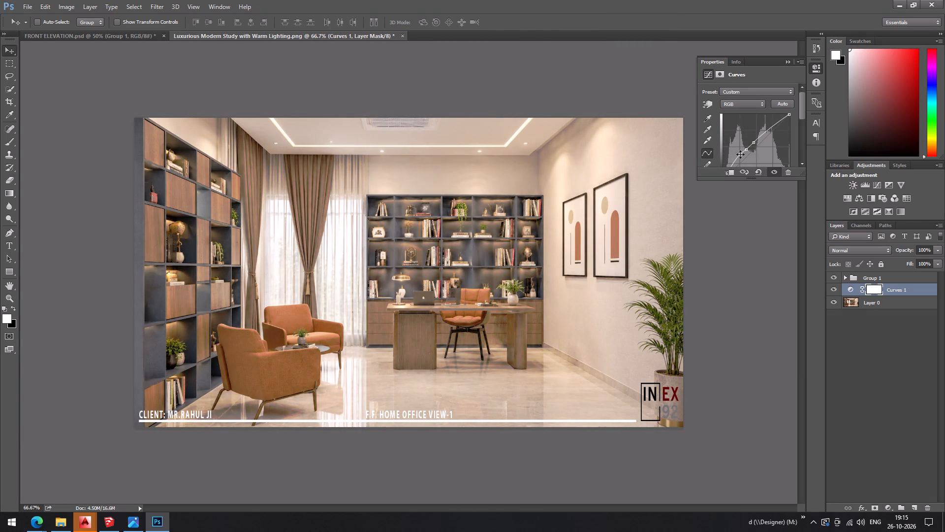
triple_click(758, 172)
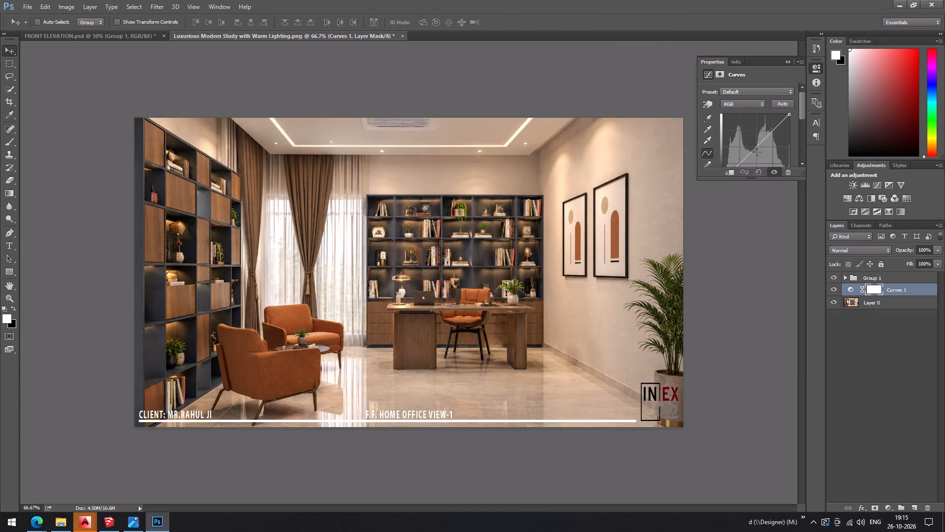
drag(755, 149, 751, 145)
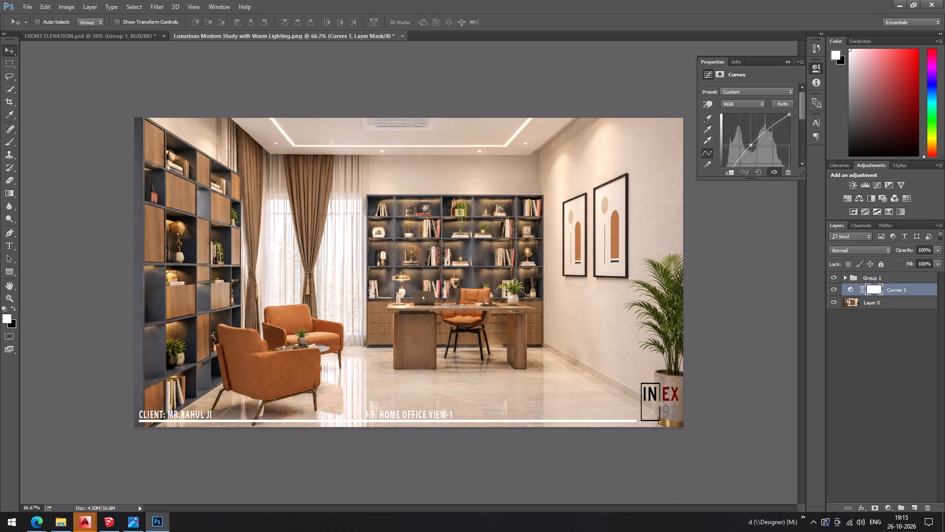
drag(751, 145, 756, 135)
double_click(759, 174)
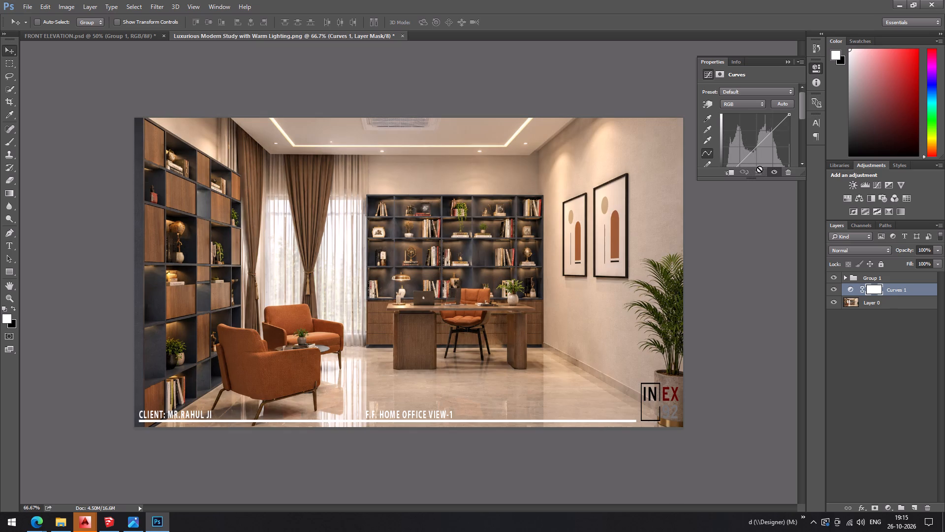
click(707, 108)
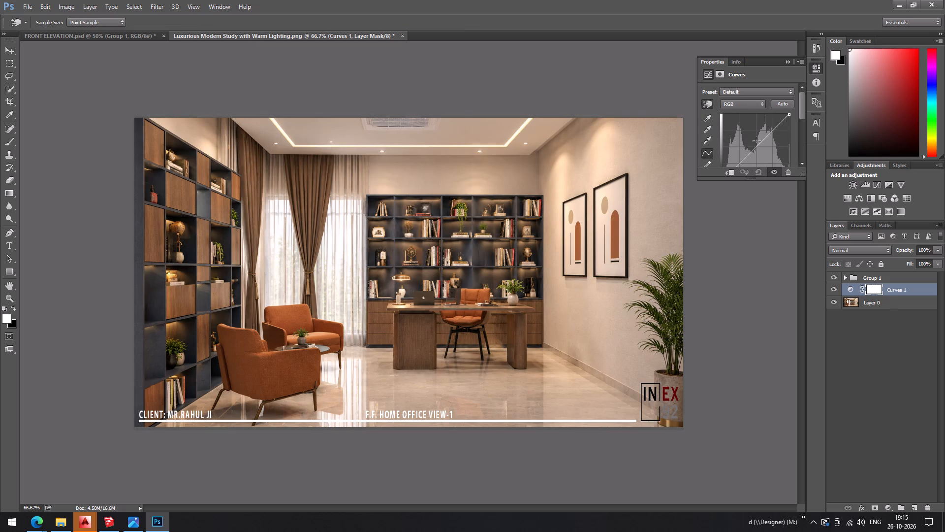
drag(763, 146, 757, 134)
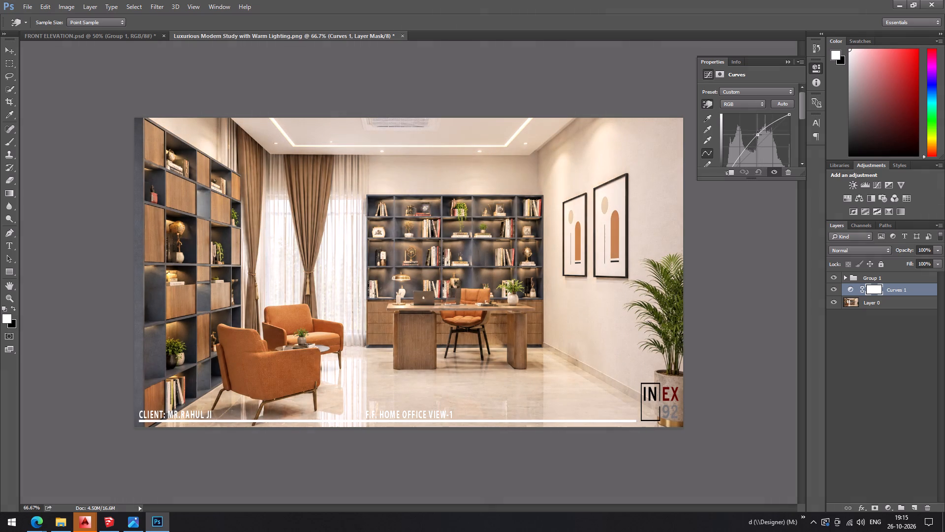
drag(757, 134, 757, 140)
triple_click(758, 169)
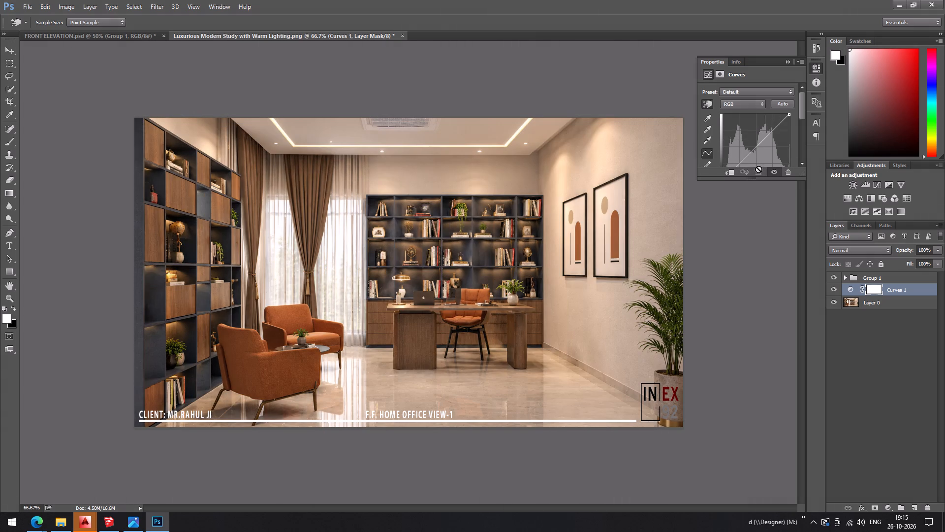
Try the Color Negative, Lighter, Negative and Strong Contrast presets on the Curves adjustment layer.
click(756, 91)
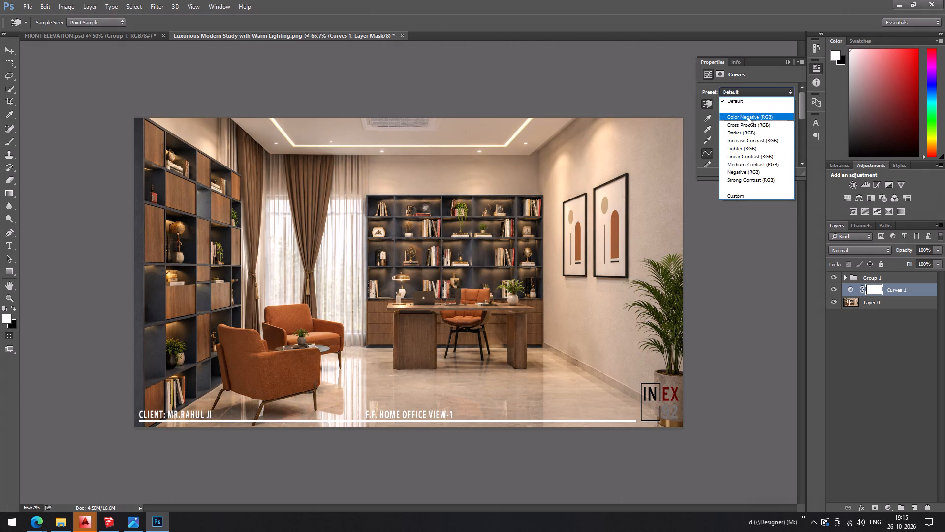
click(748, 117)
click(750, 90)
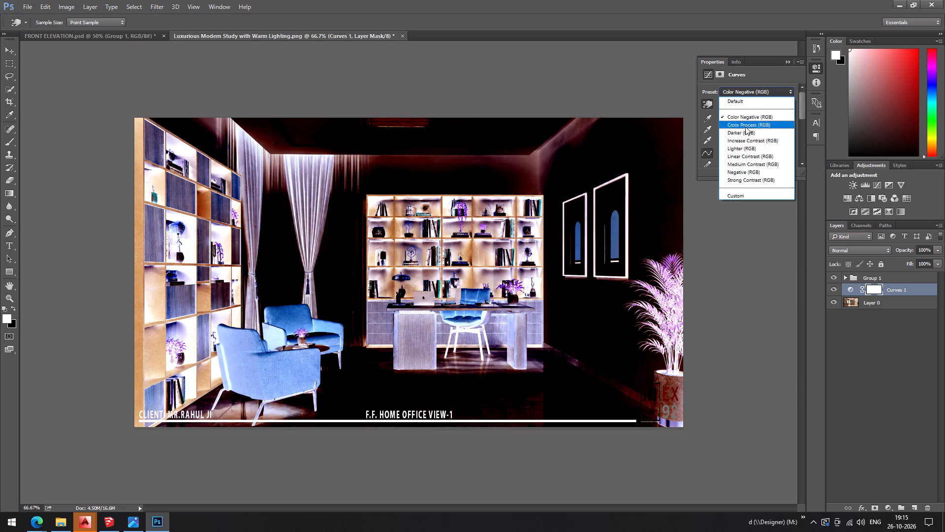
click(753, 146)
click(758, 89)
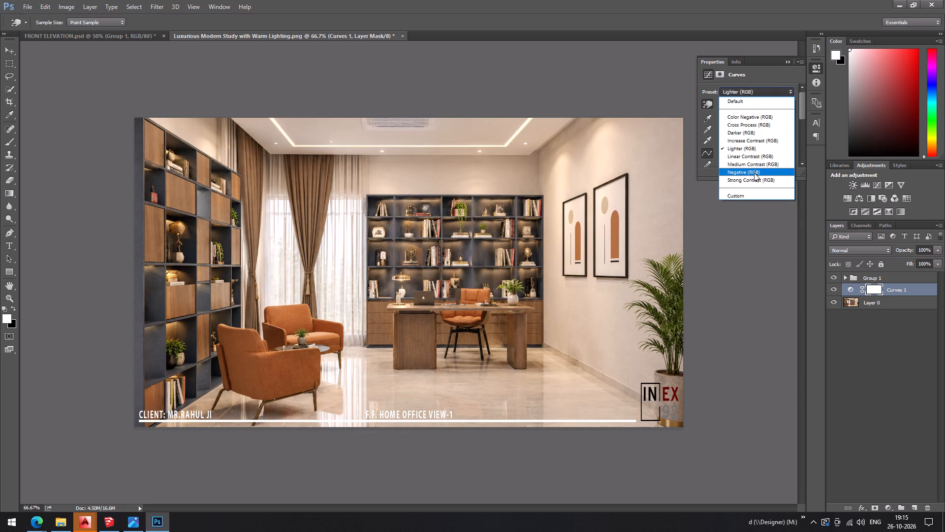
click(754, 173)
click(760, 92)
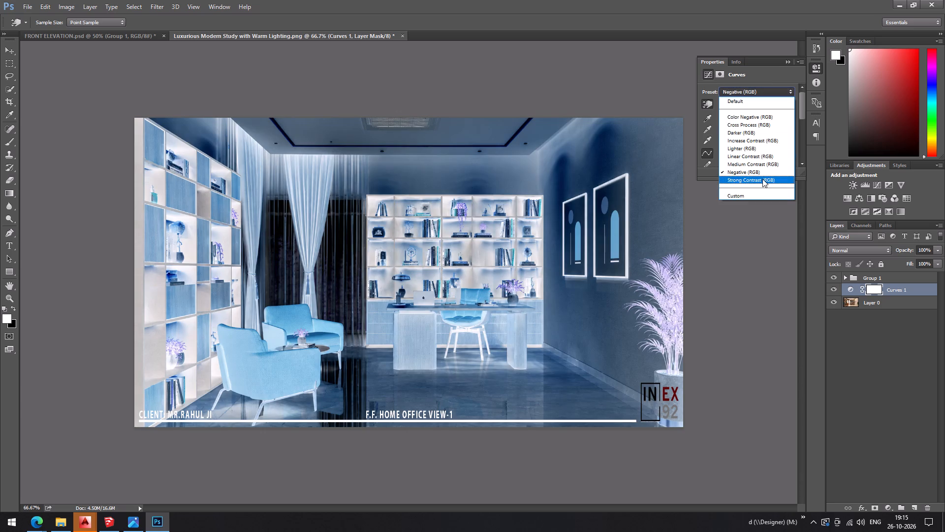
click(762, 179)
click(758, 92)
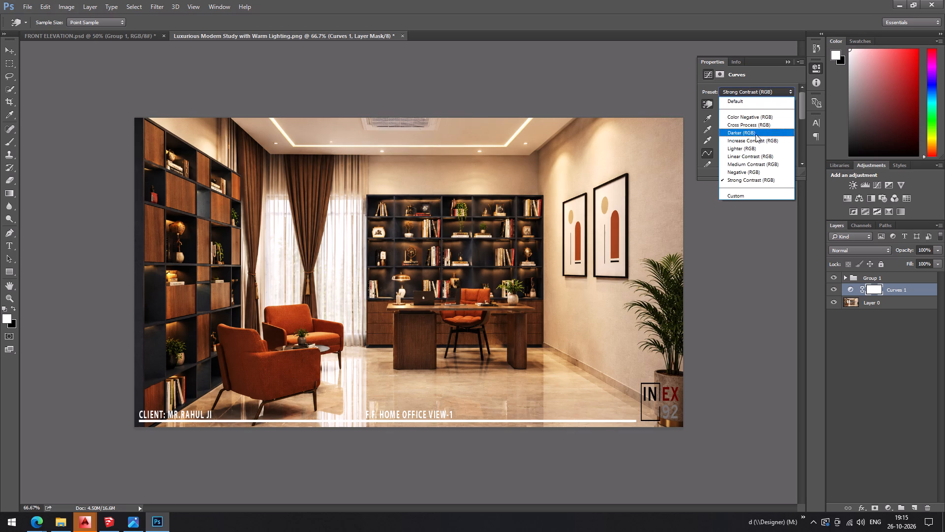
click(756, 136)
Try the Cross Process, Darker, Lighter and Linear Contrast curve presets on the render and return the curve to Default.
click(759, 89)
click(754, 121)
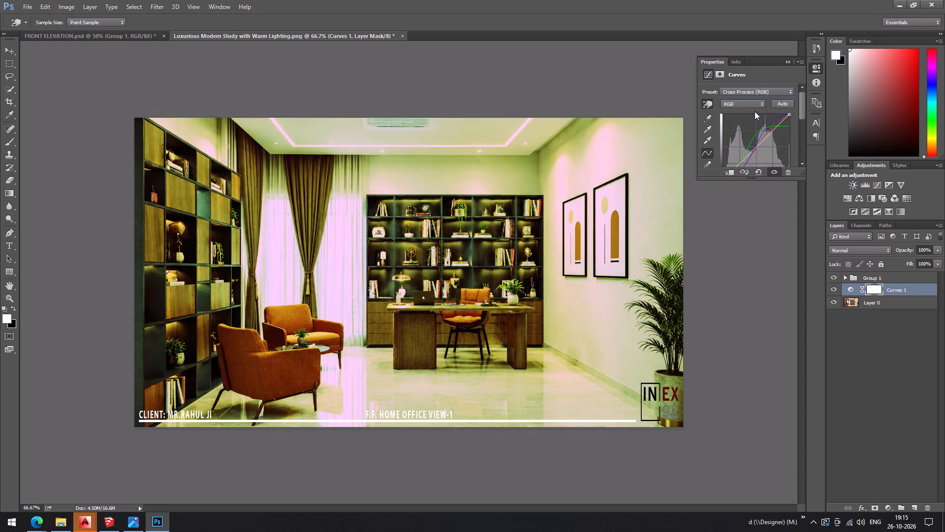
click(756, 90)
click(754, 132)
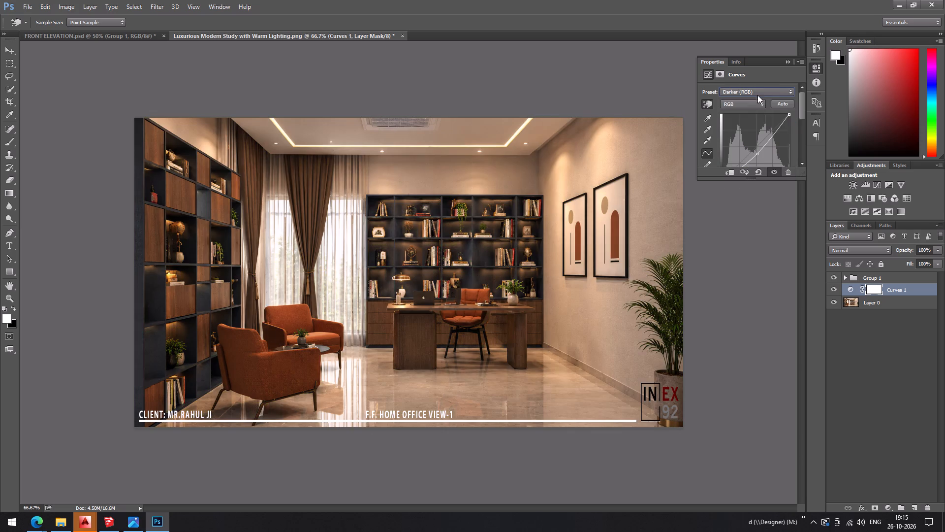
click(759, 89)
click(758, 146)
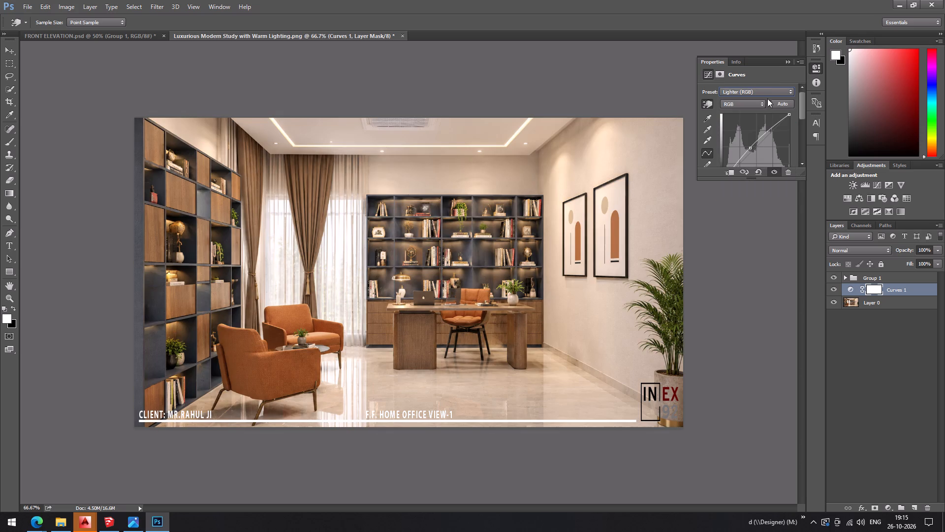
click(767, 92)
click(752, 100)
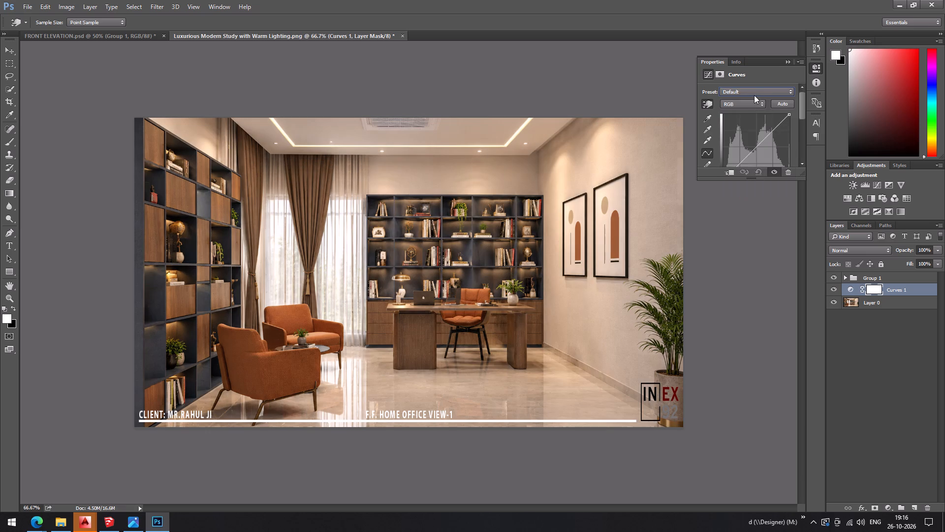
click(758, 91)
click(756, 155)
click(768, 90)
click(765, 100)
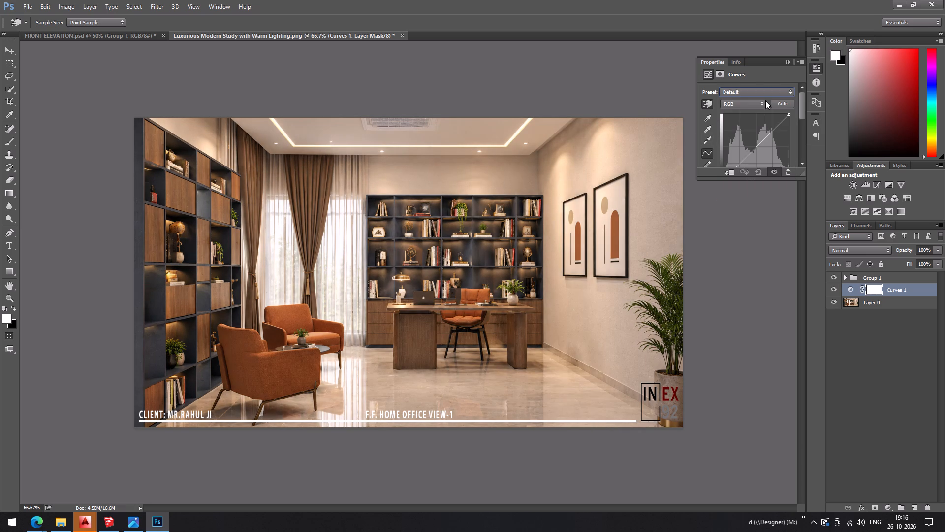
Start saving the render as a JPEG copy in the FIRST FLOOR > HOME OFFICE > RENDER folder.
click(27, 5)
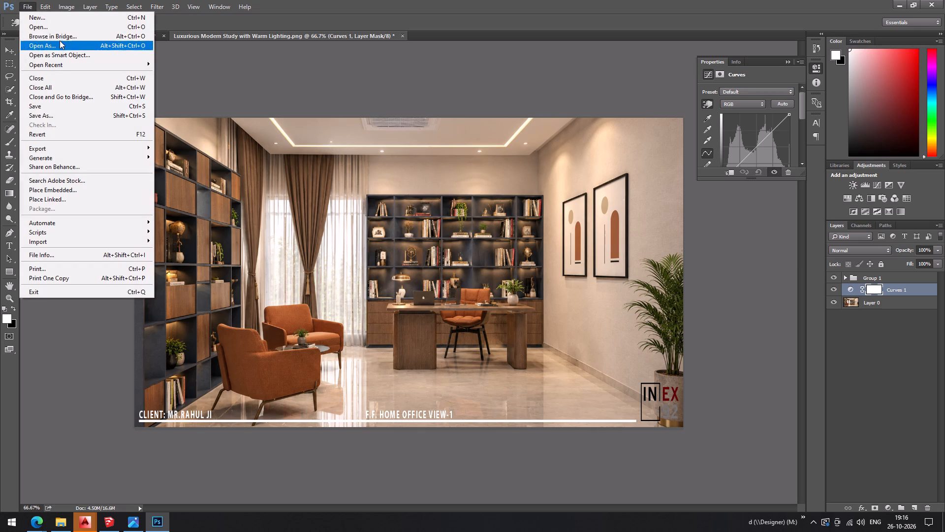
click(51, 113)
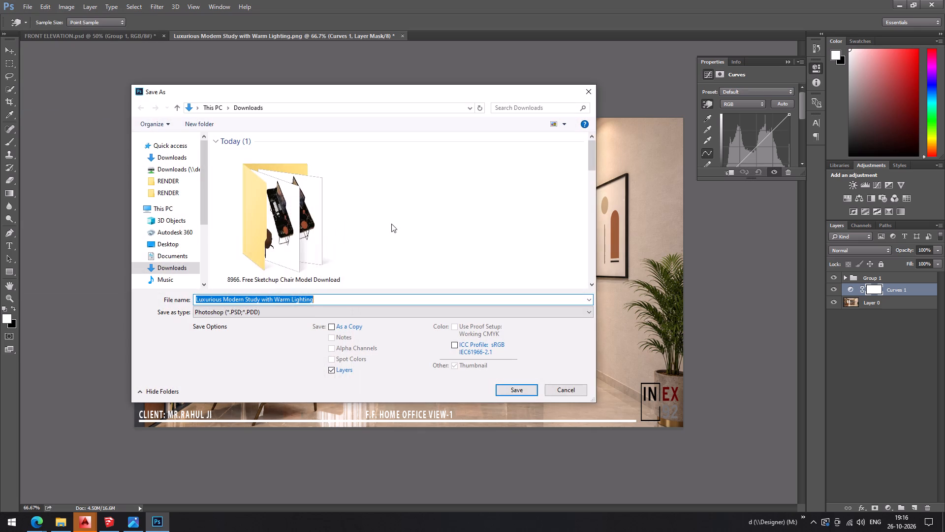
click(172, 181)
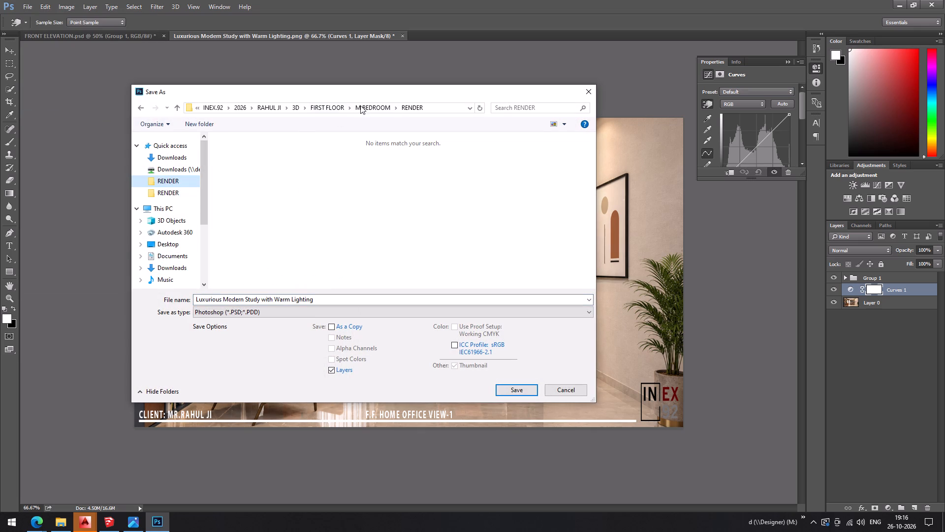
click(329, 109)
double_click(238, 166)
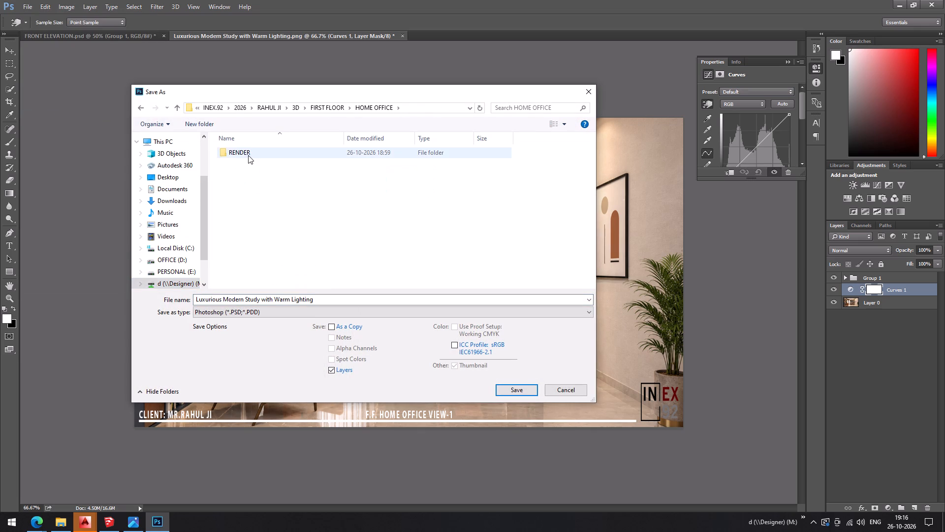
double_click(248, 155)
click(310, 309)
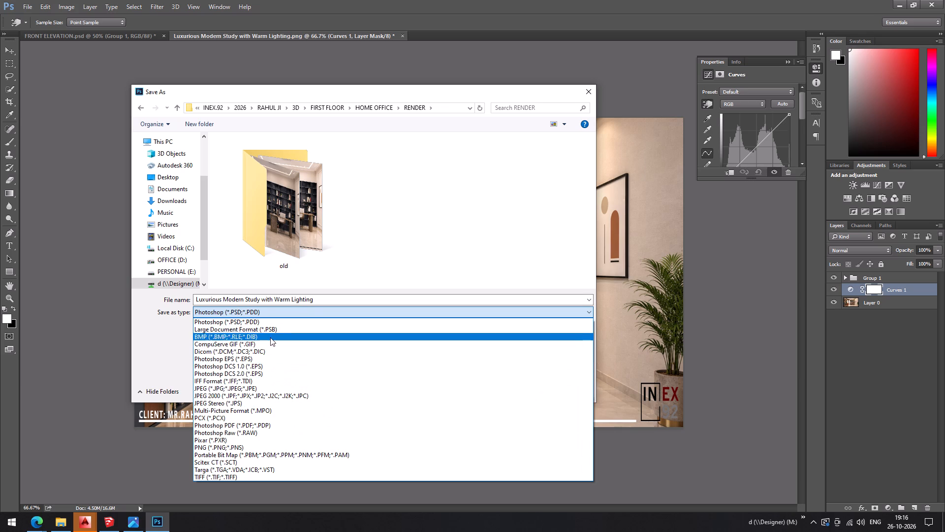
click(254, 388)
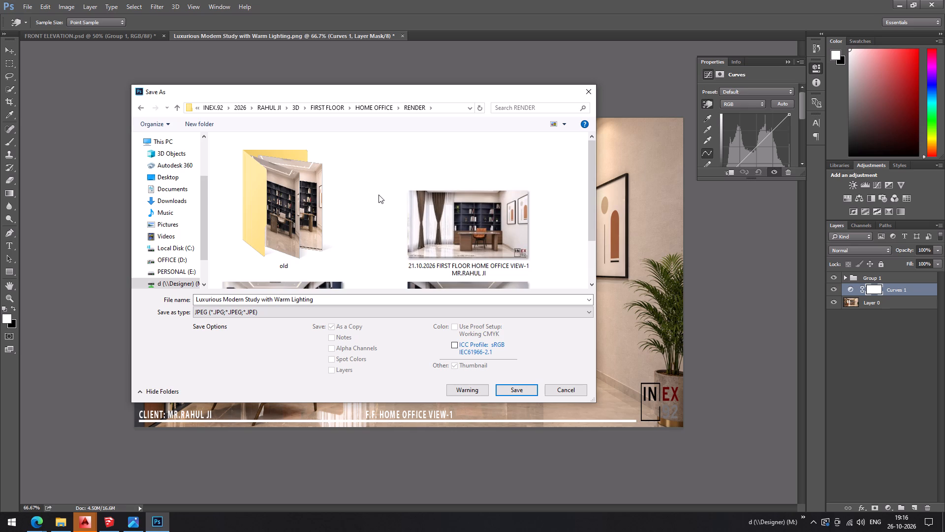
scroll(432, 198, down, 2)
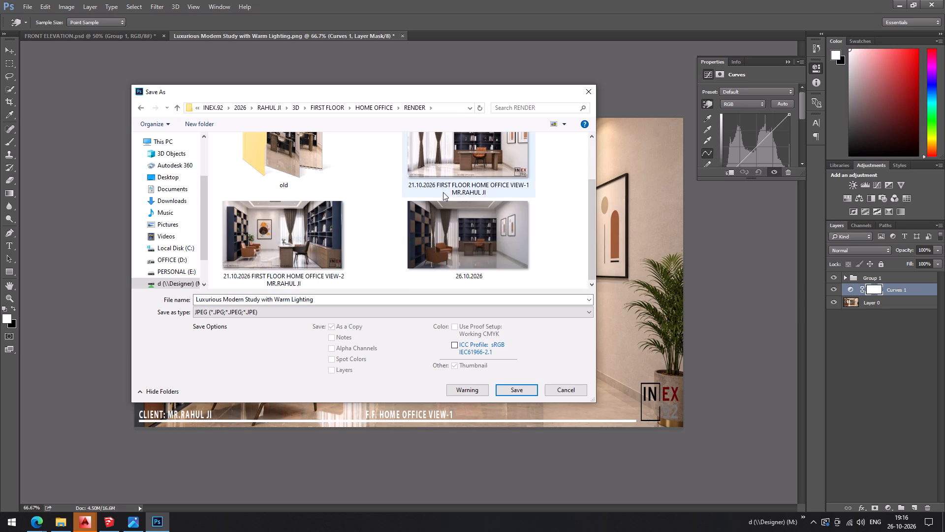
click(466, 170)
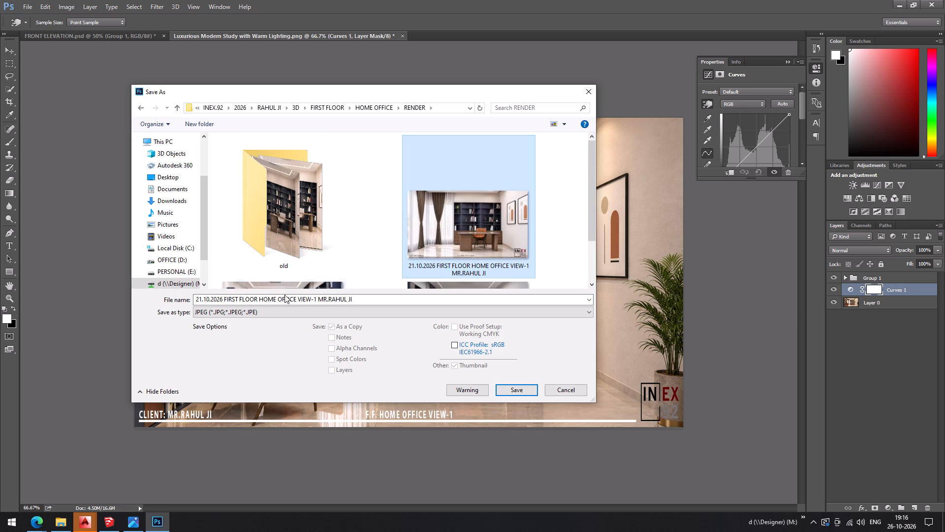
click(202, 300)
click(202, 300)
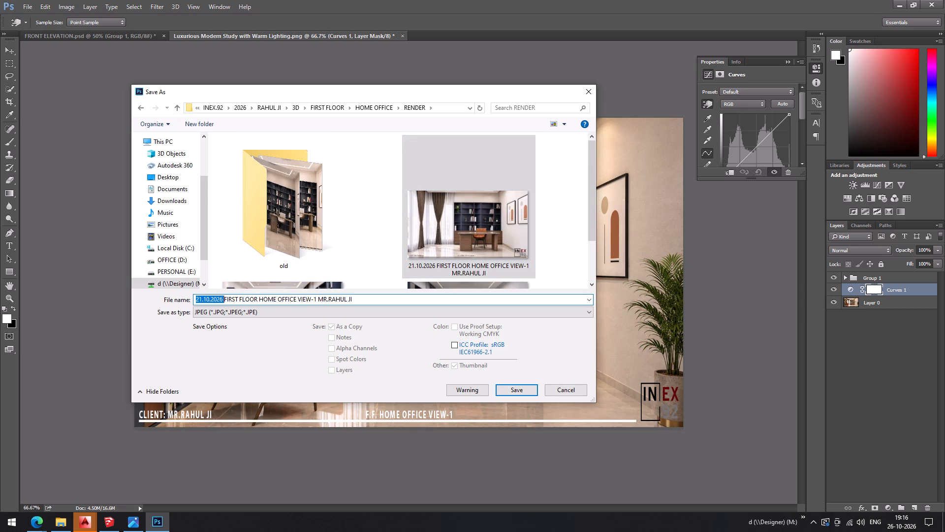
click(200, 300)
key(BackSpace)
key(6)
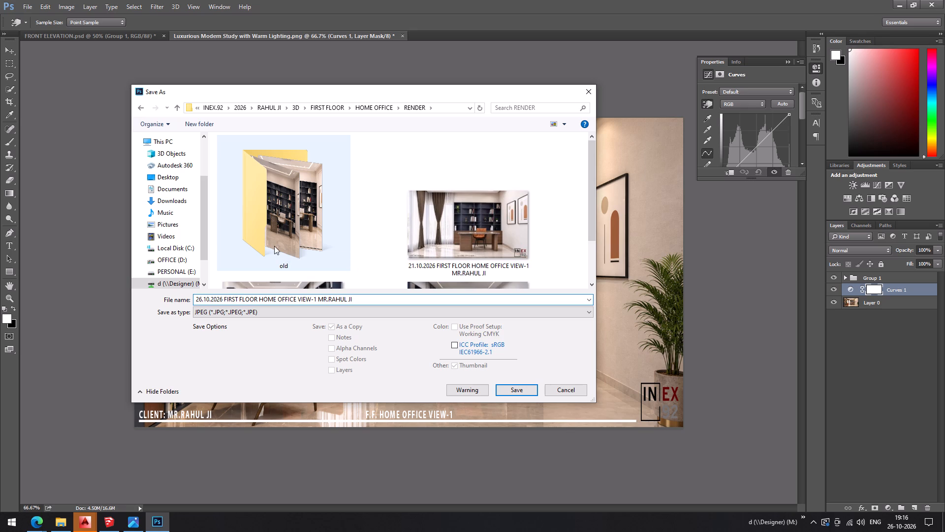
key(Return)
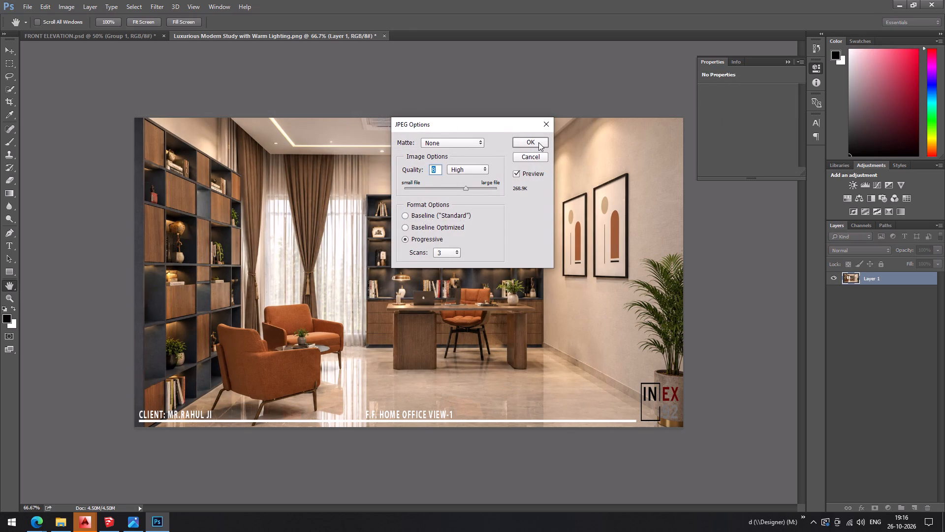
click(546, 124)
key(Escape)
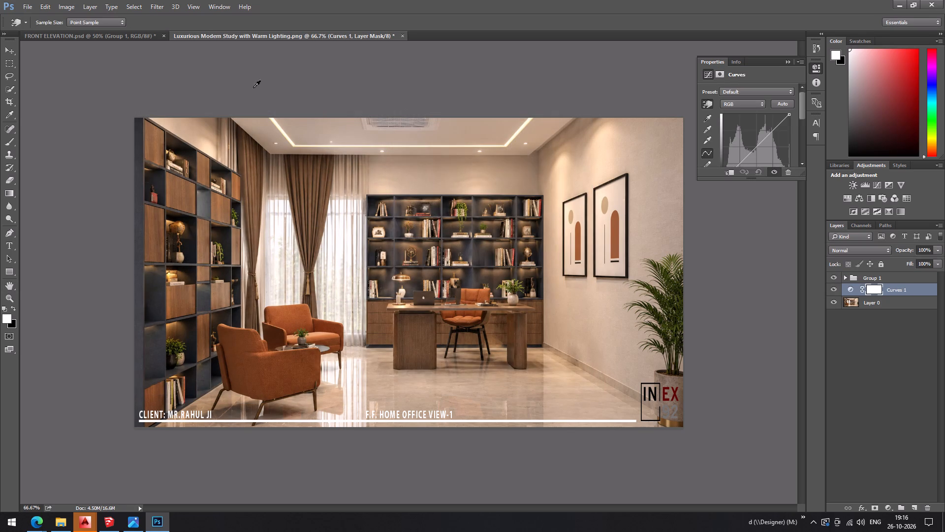
Set the render's image resolution to 150 pixels/inch with resampling kept on.
click(27, 2)
click(71, 6)
click(99, 76)
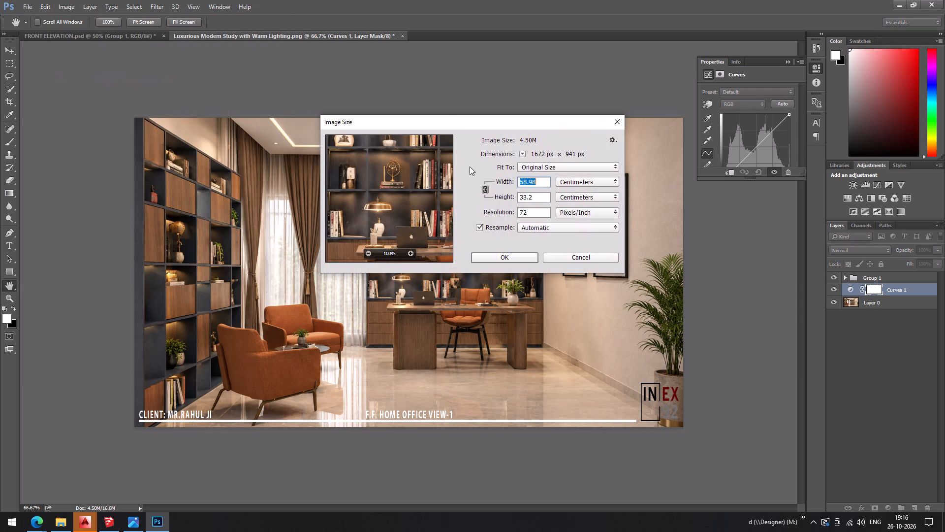
drag(541, 210, 514, 210)
text(150)
key(Return)
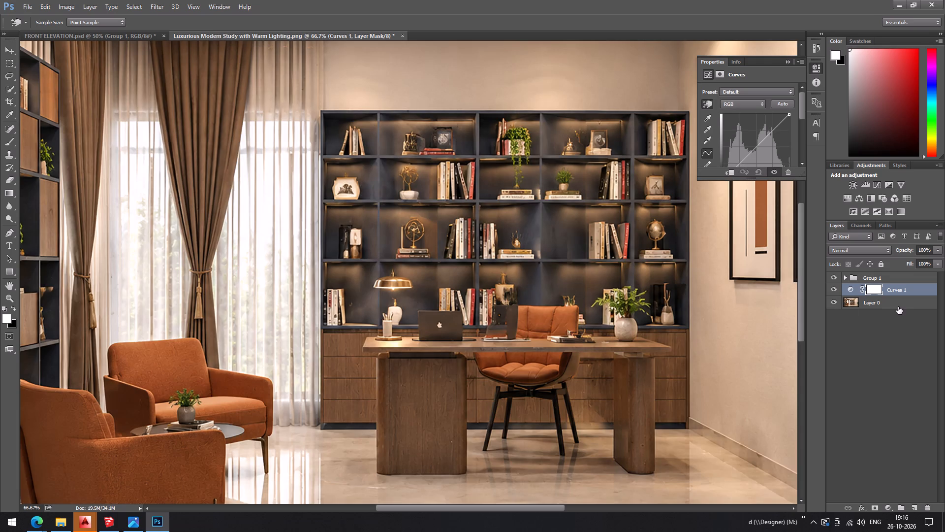
Delete the Curves 1 adjustment layer from the render and leave no layer selected.
right_click(901, 289)
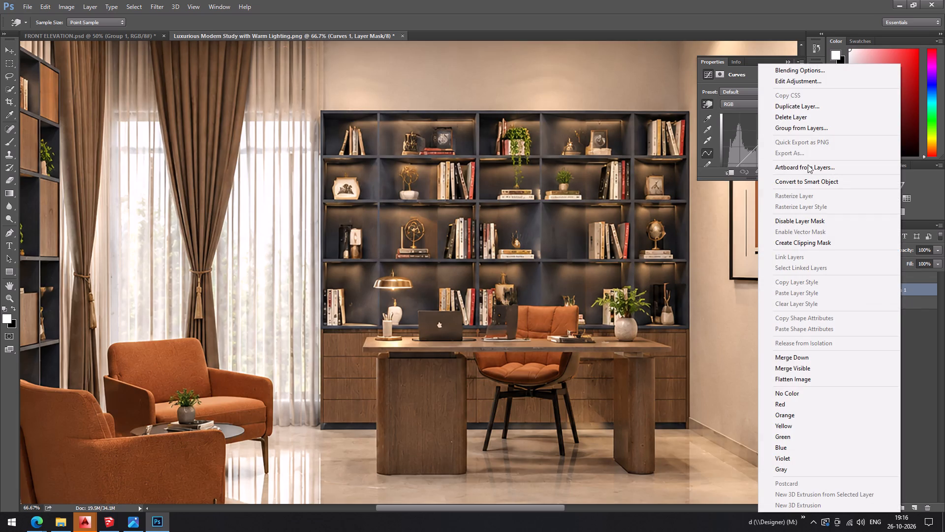
key(Escape)
key(Delete)
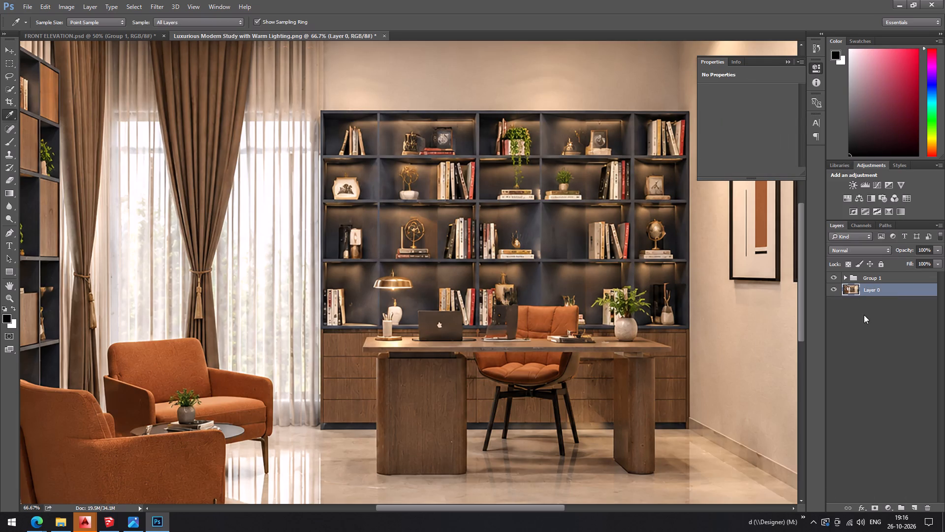
click(864, 315)
Save the render as a High quality JPEG in HOME OFFICE > RENDER, named 26.10.2026 FIRST FLOOR HOME OFFICE VIEW-1 followed by the client's name.
scroll(627, 256, down, 15)
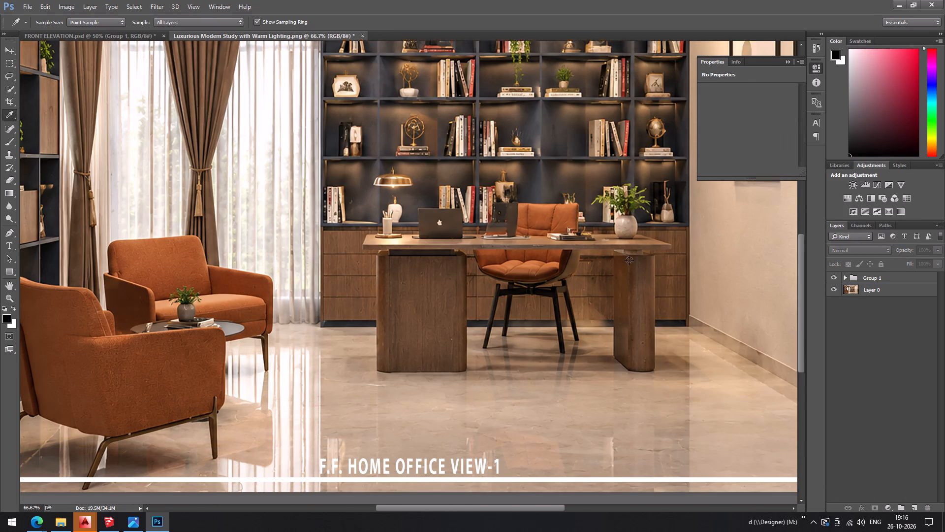
scroll(629, 260, down, 3)
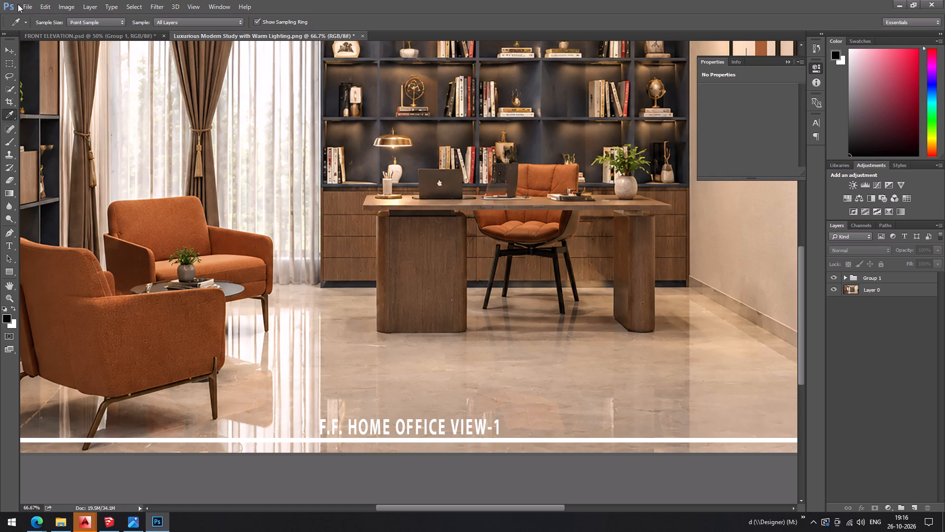
click(29, 5)
click(59, 116)
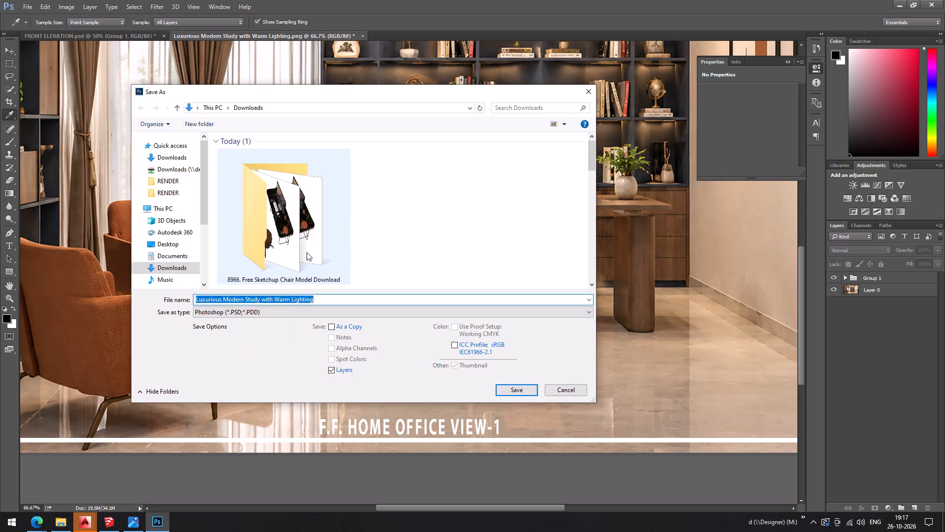
click(160, 265)
click(170, 191)
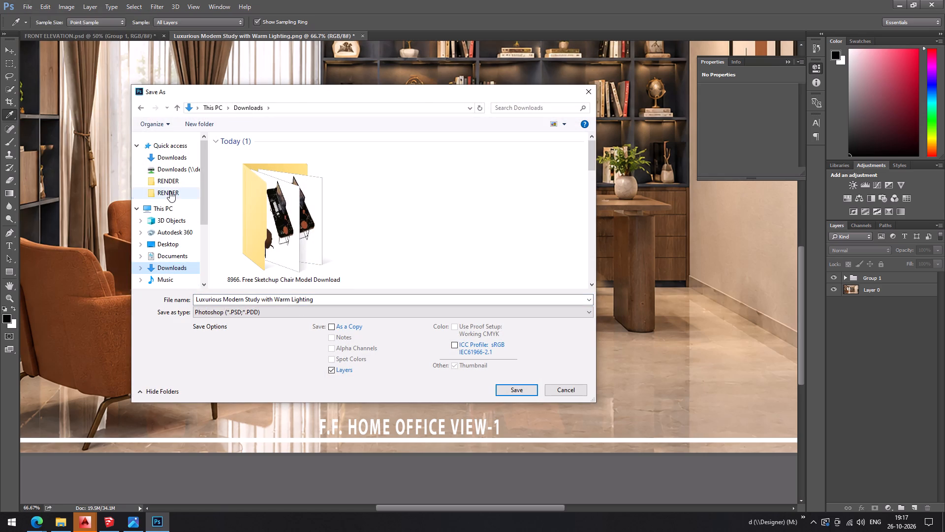
click(279, 312)
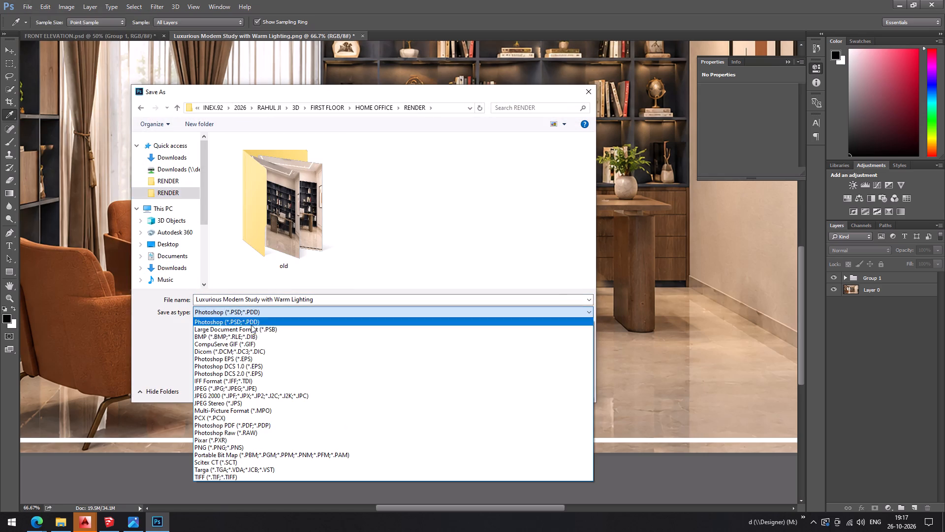
click(258, 388)
scroll(415, 230, down, 3)
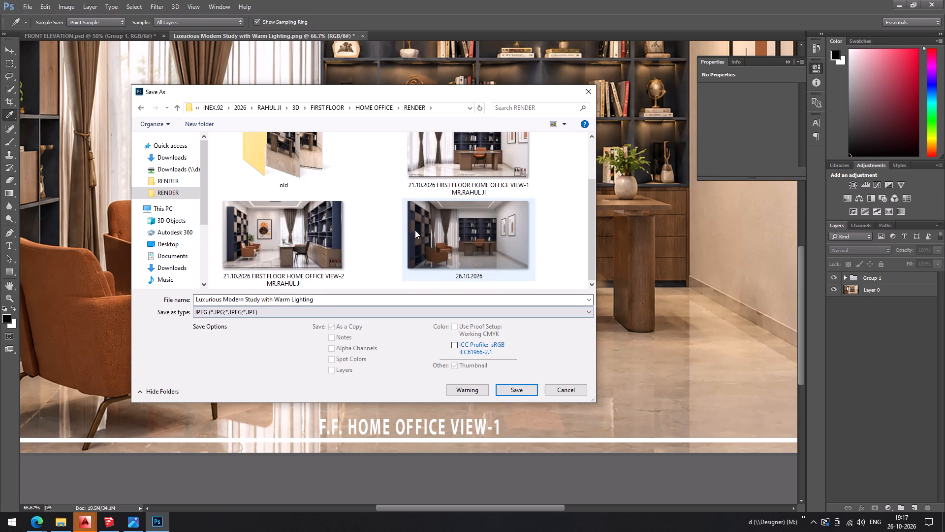
click(455, 175)
double_click(197, 300)
double_click(201, 298)
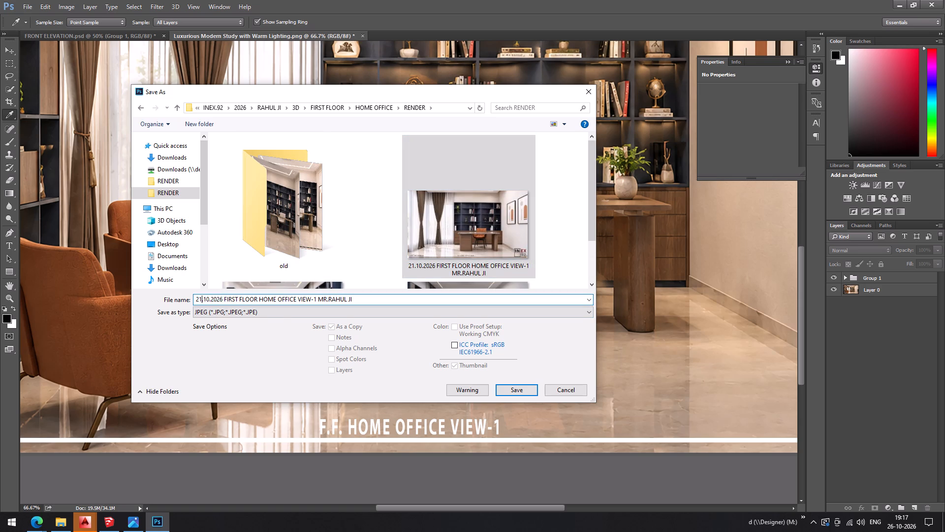
click(201, 298)
key(BackSpace)
key(6)
key(Return)
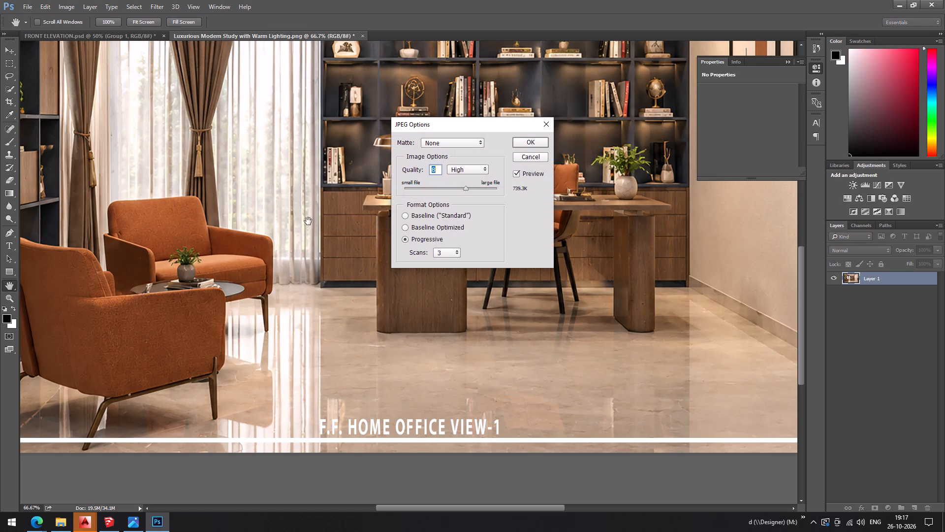
click(522, 143)
Quit Photoshop without saving changes to the Luxurious Modern Study document.
click(944, 0)
click(486, 195)
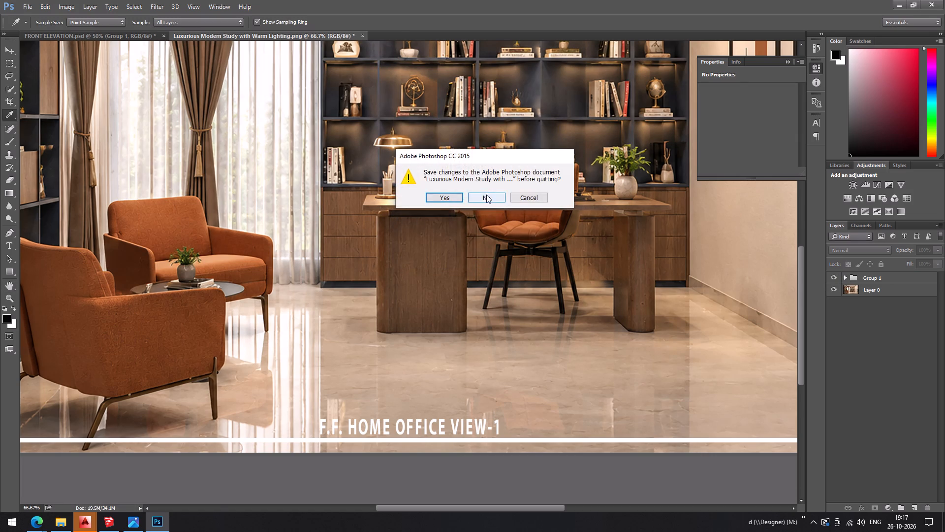